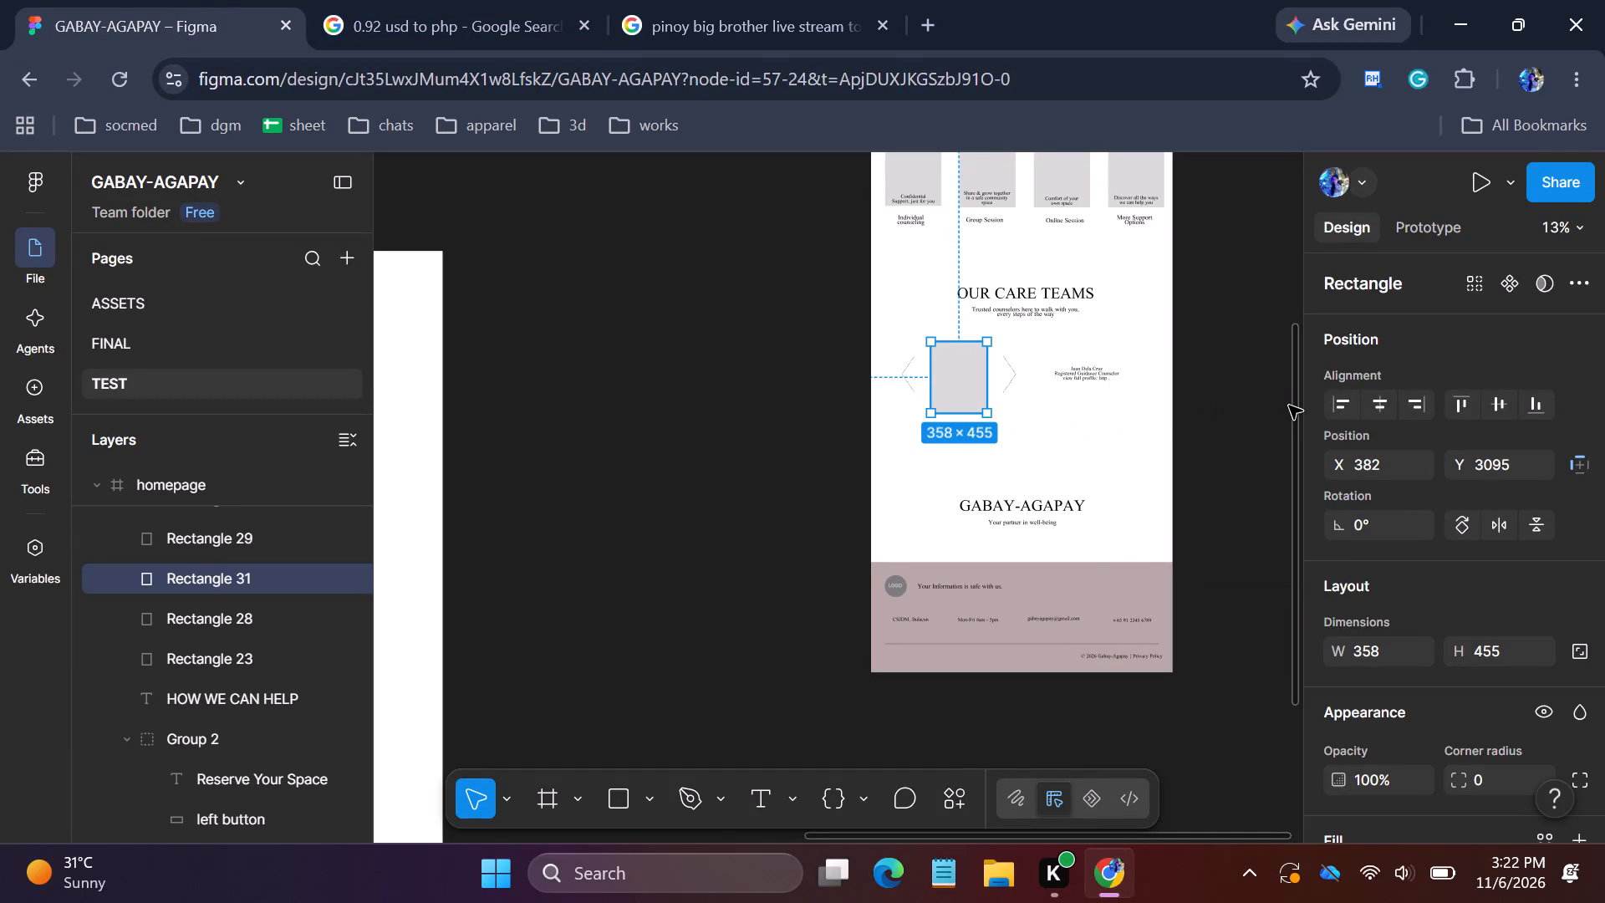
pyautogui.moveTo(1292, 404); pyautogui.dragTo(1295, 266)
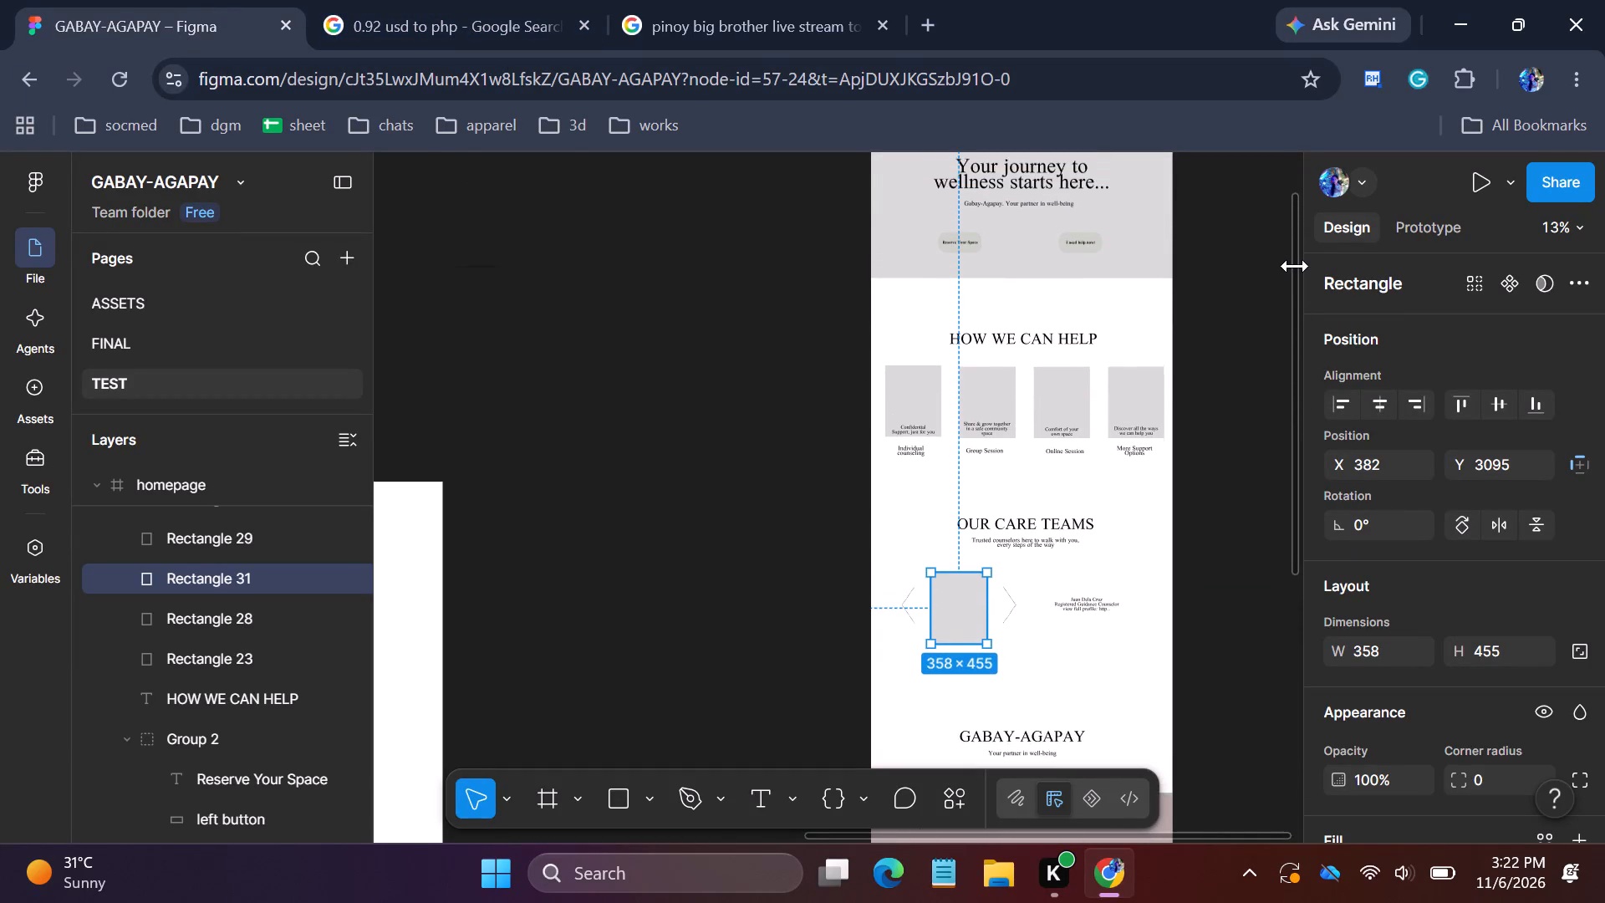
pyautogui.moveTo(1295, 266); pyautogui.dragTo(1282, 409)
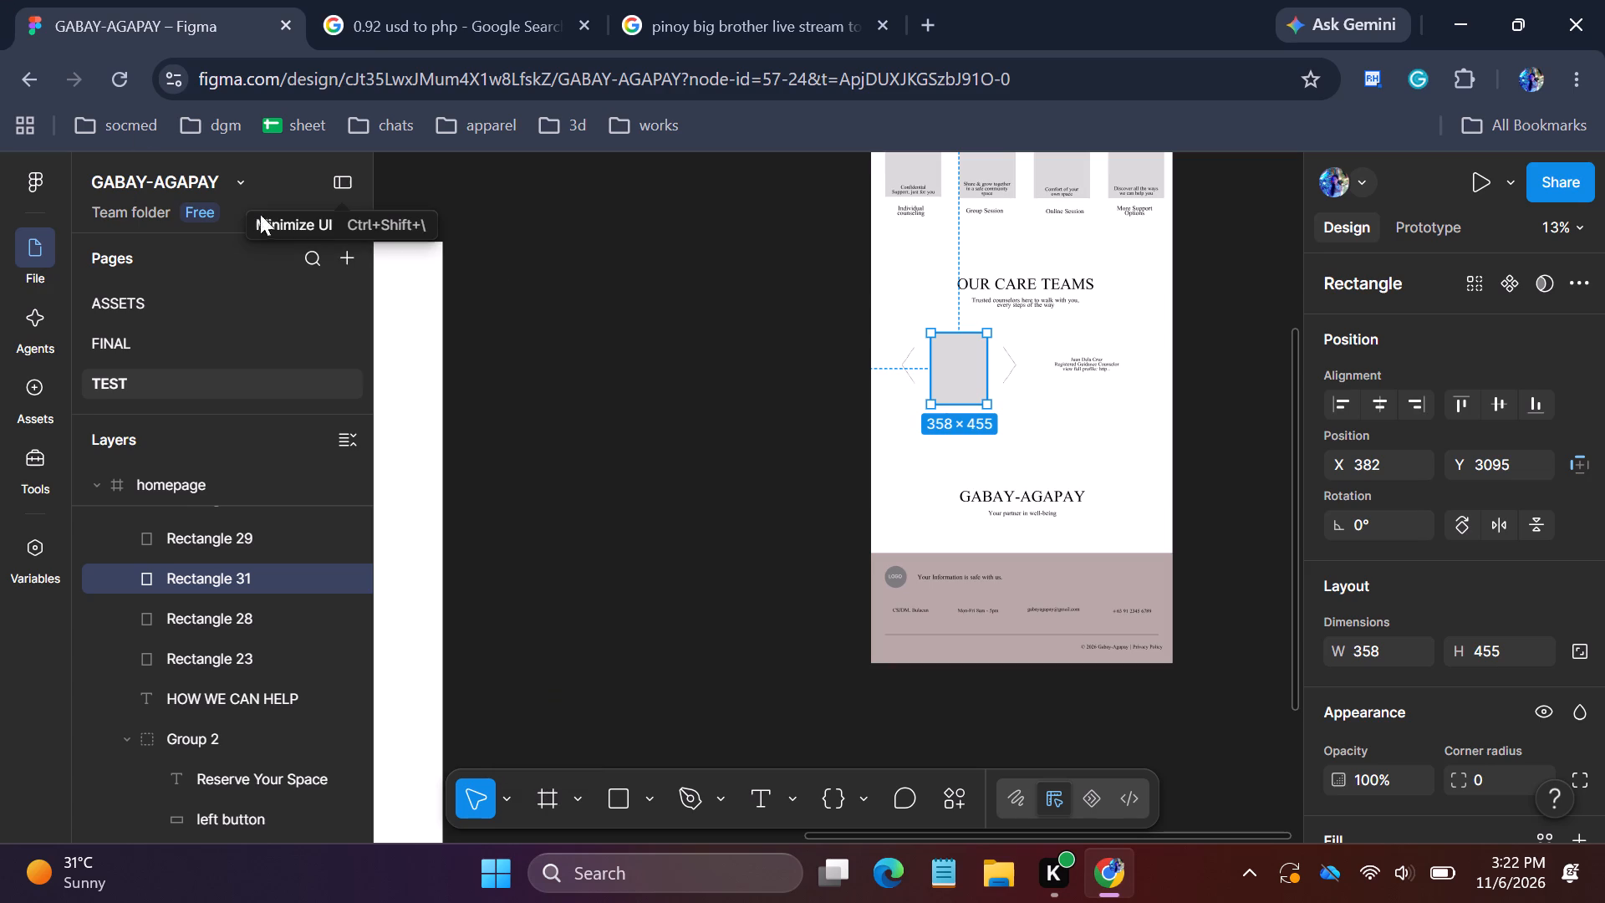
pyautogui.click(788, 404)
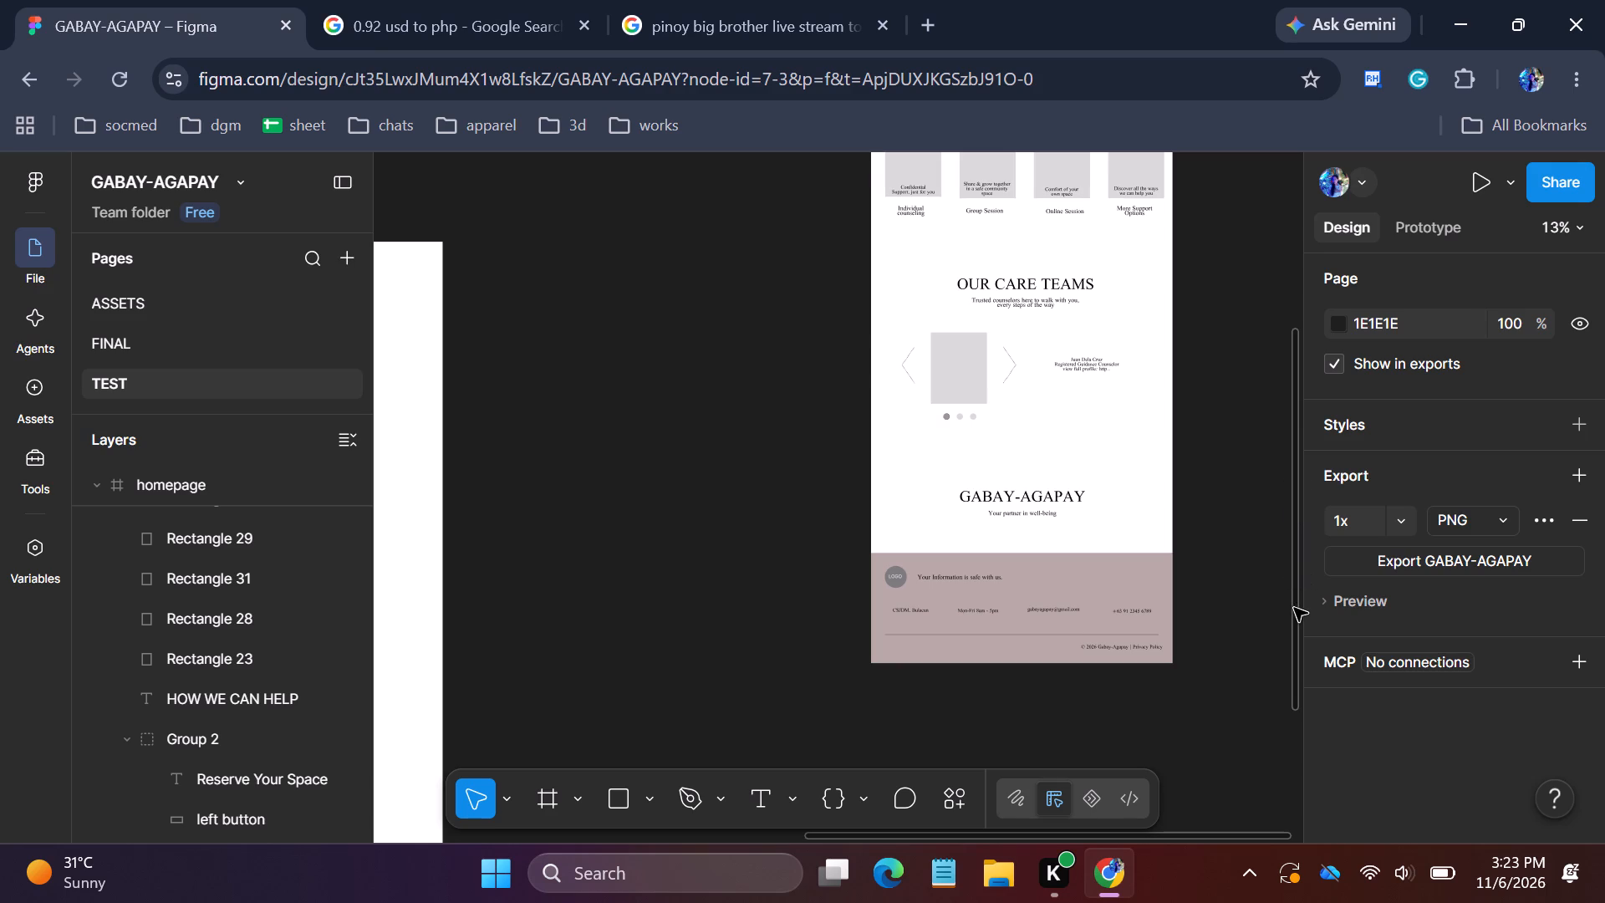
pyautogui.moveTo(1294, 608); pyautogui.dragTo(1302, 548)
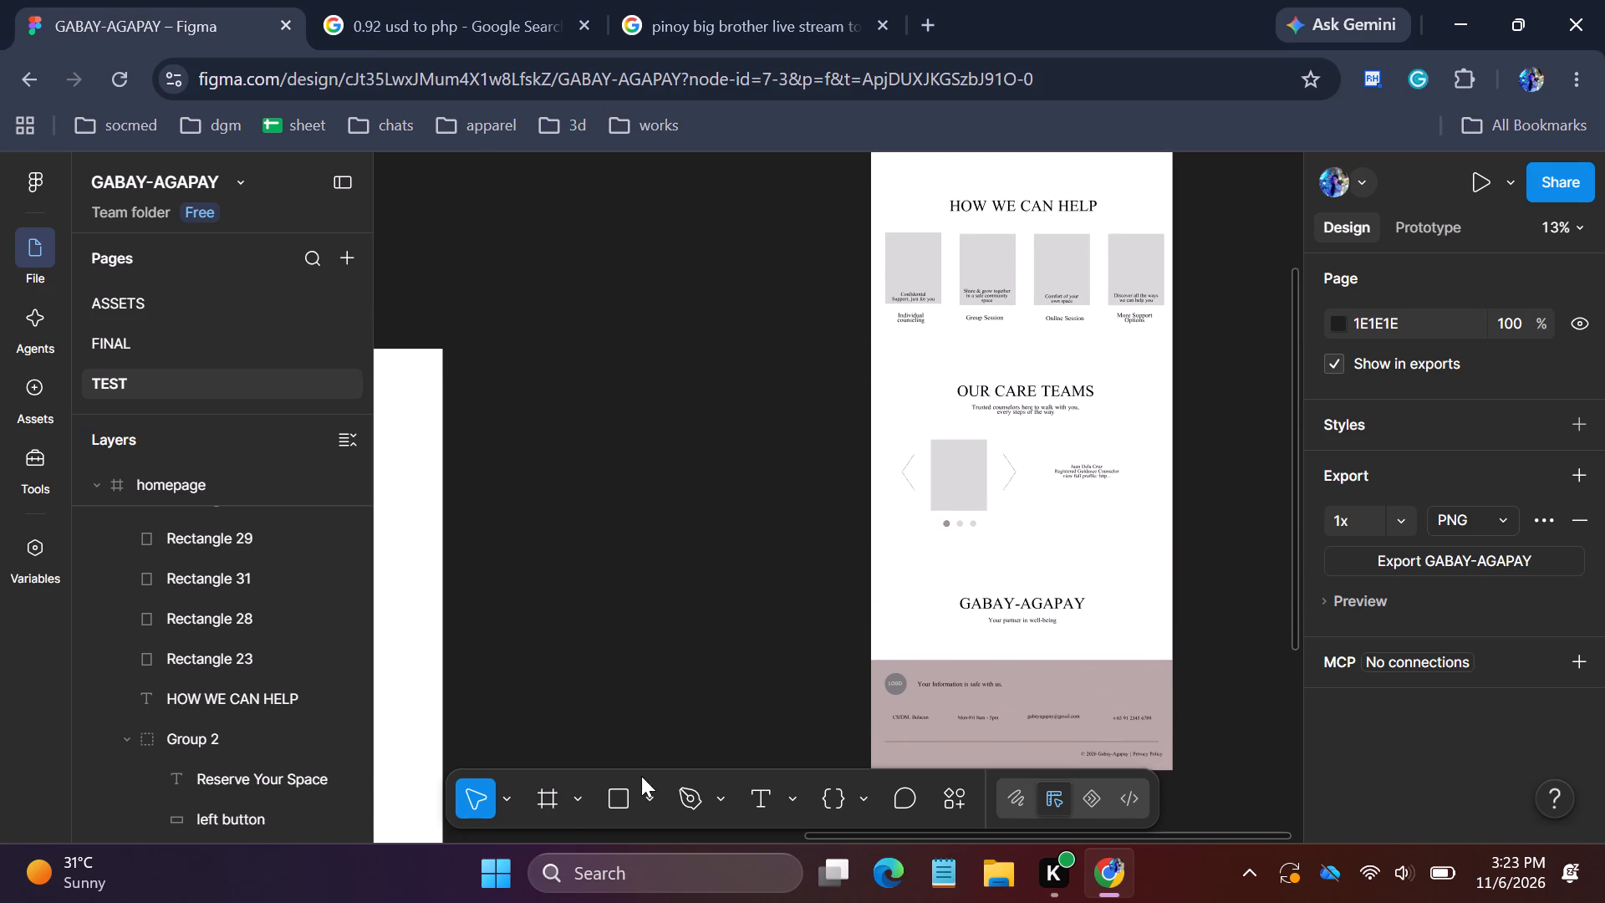
# Activate the Line tool for drawing on the homepage wireframe around the OUR CARE TEAMS section.
pyautogui.click(547, 793)
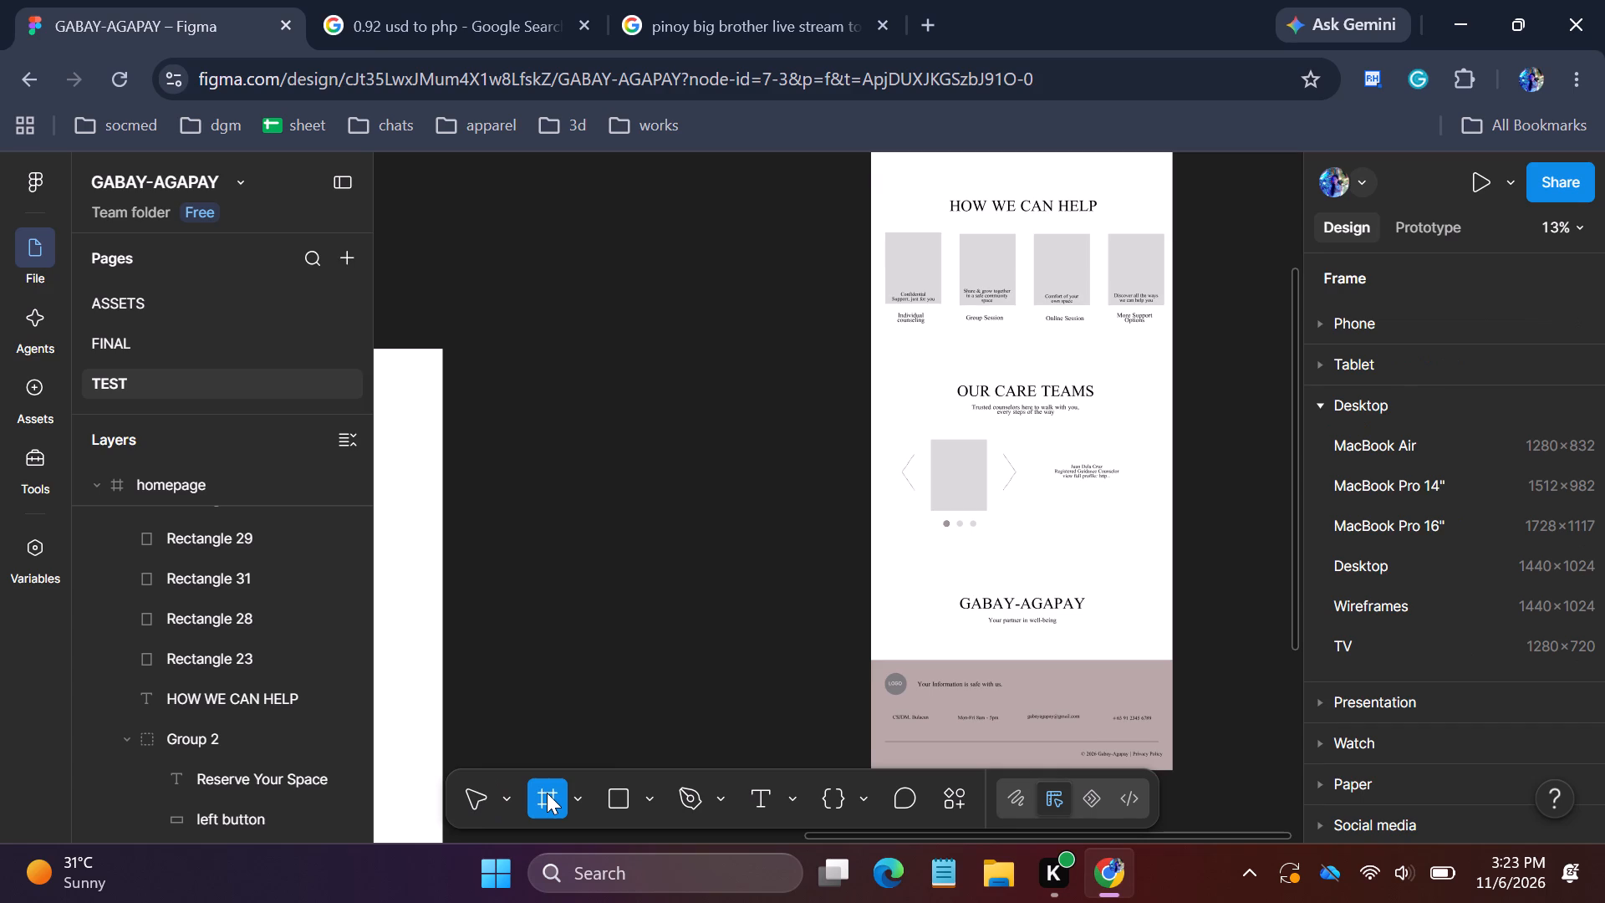
pyautogui.click(648, 798)
pyautogui.click(696, 591)
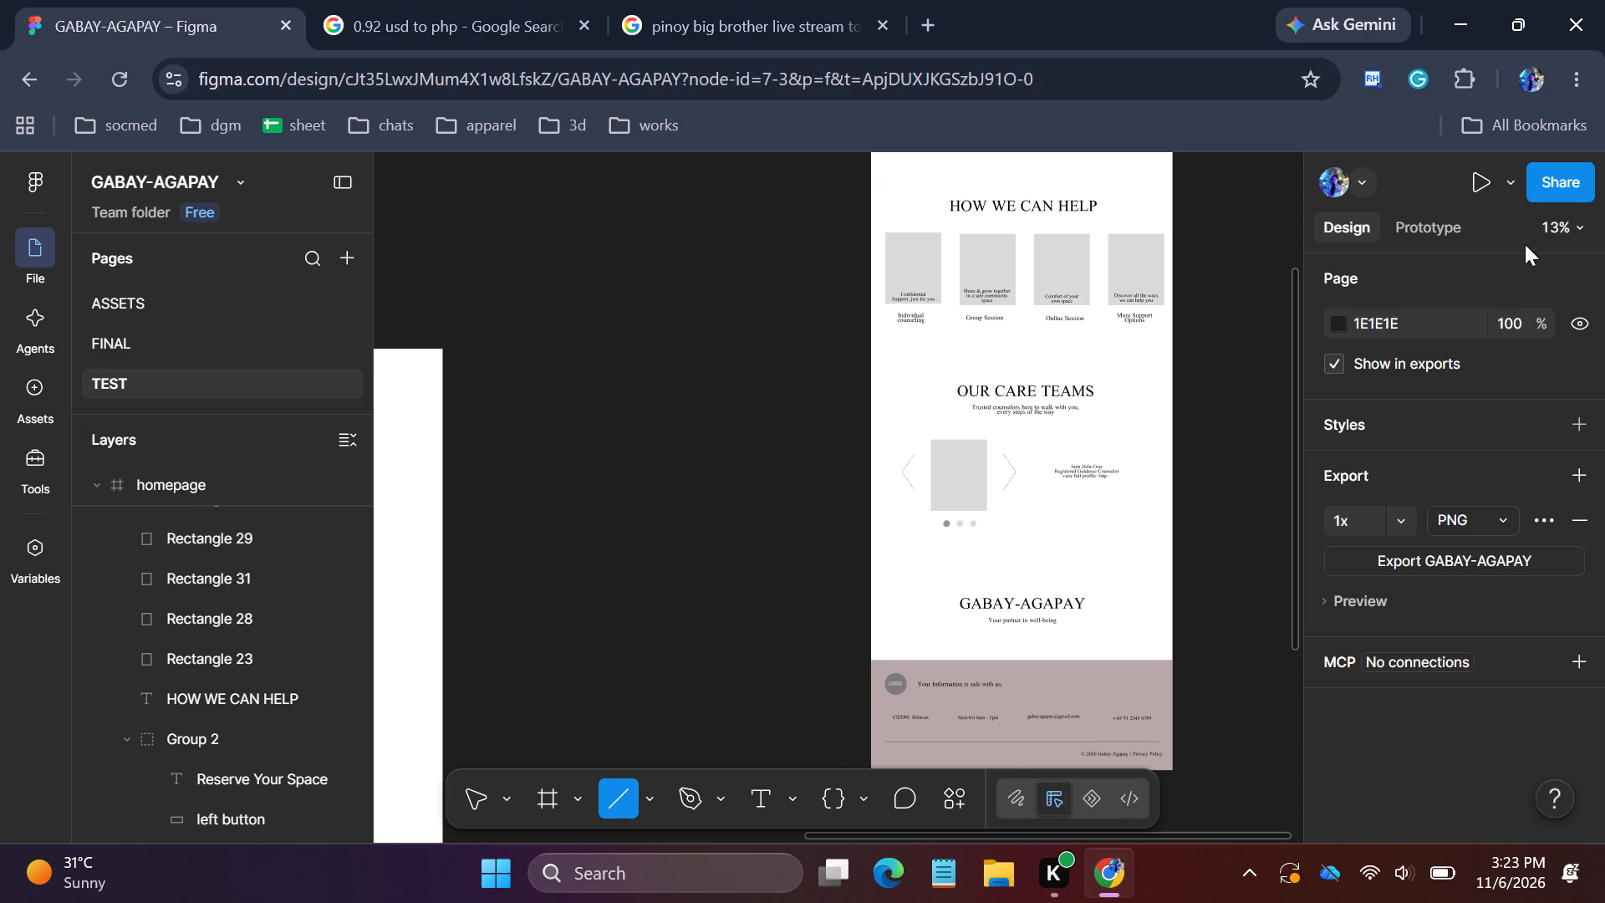
pyautogui.click(1550, 212)
pyautogui.click(1449, 335)
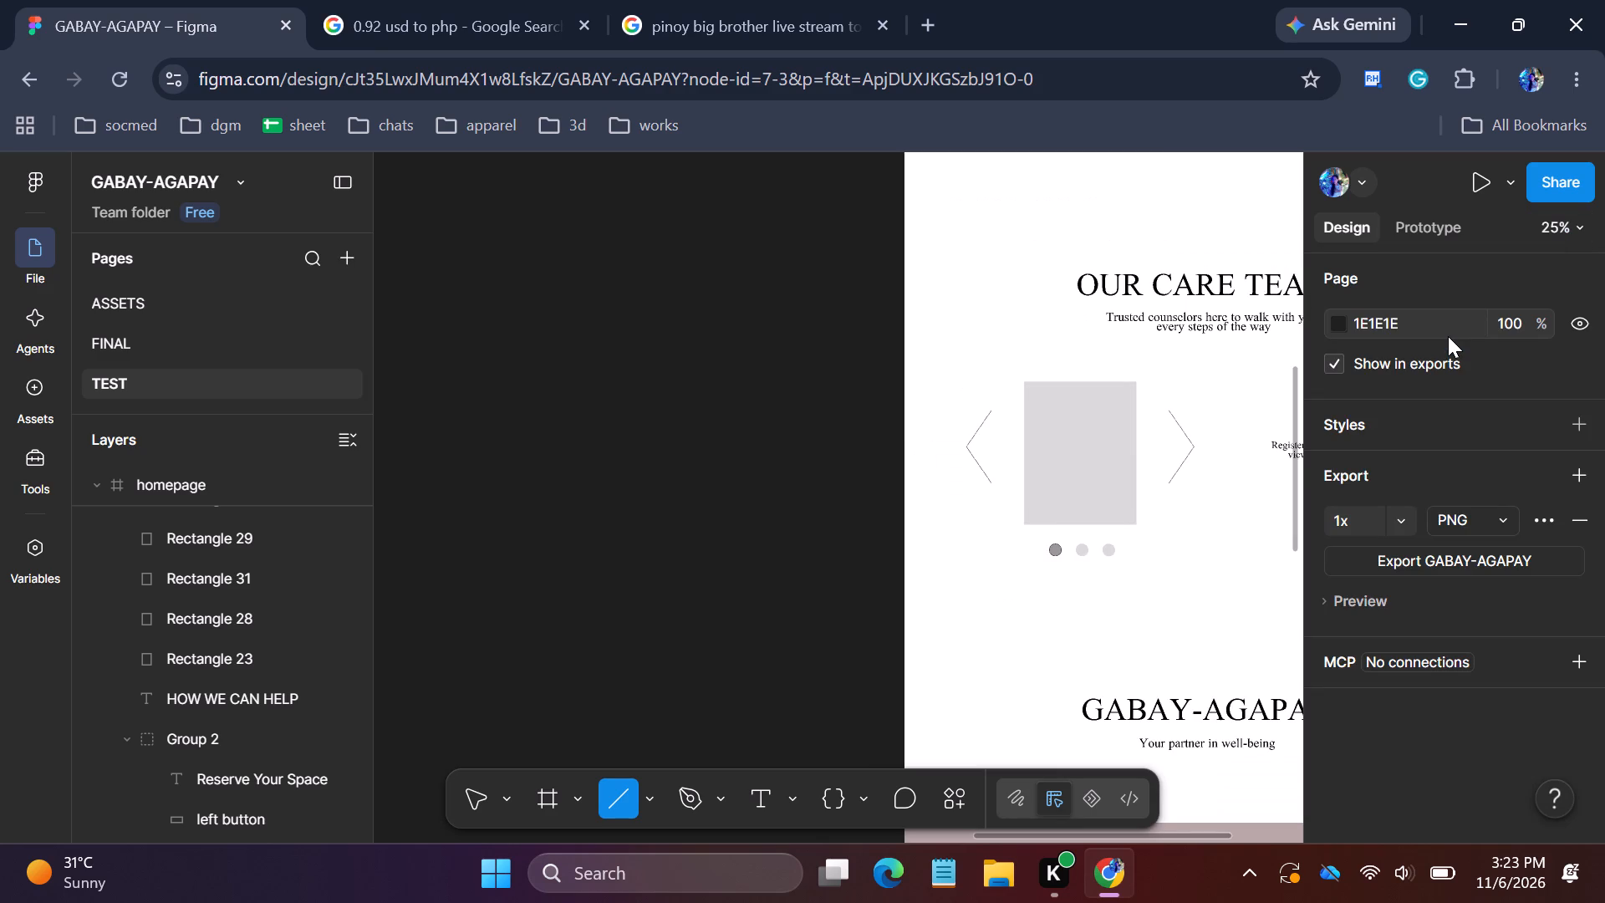
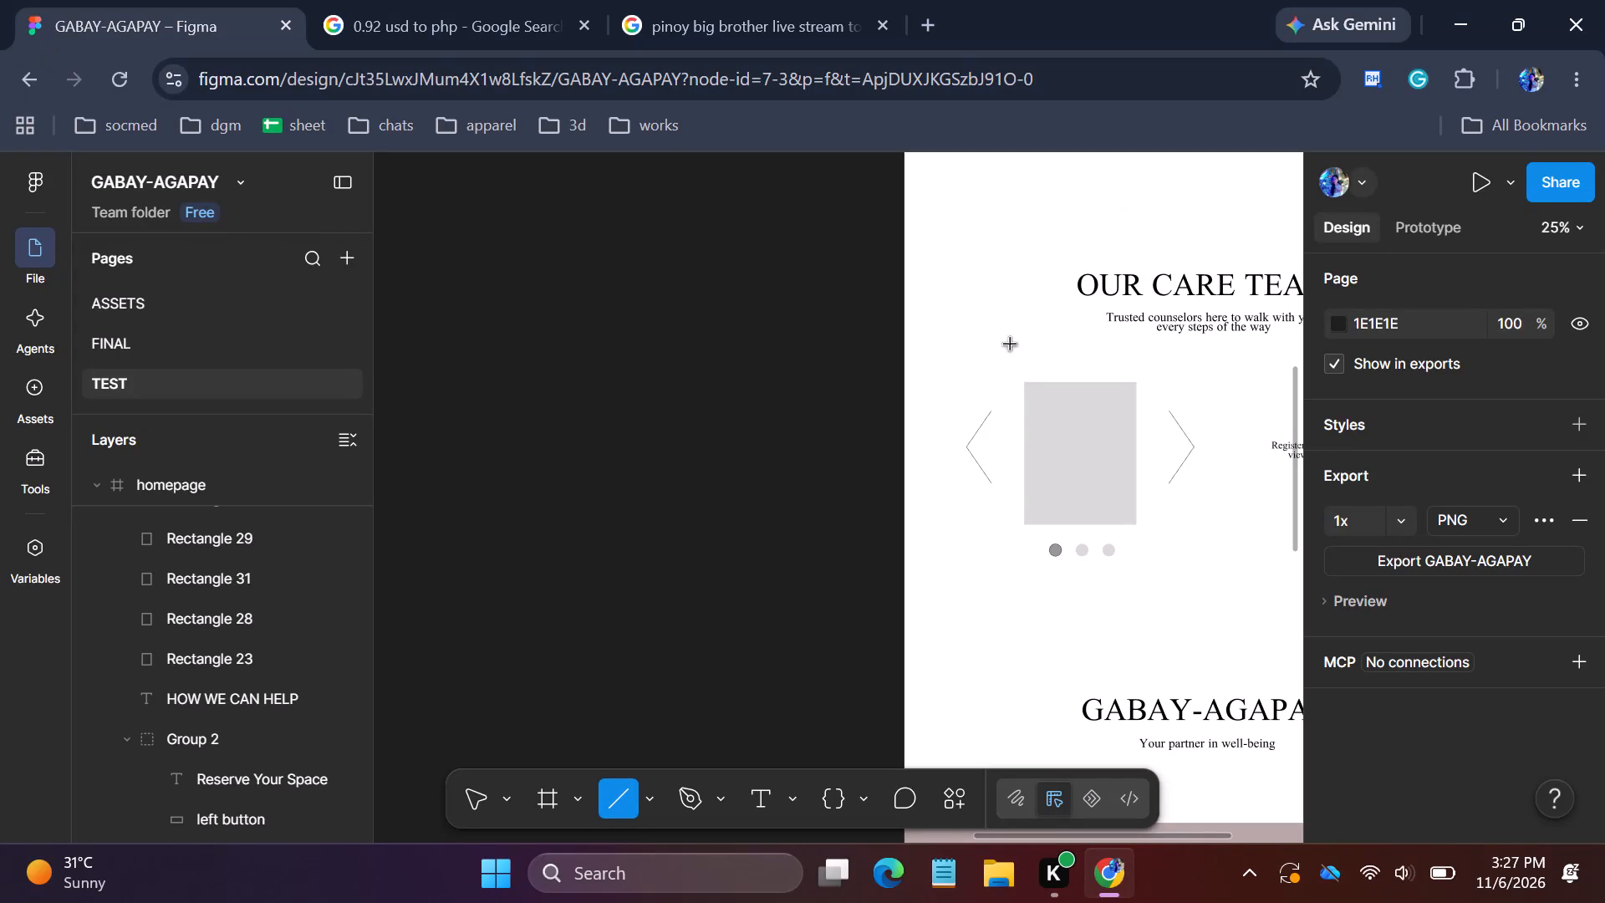
# Draw a diagonal line about 478 long, sloping down to the right, over the grey image placeholder under OUR CARE TEAMS.
pyautogui.moveTo(1011, 831); pyautogui.dragTo(1085, 833)
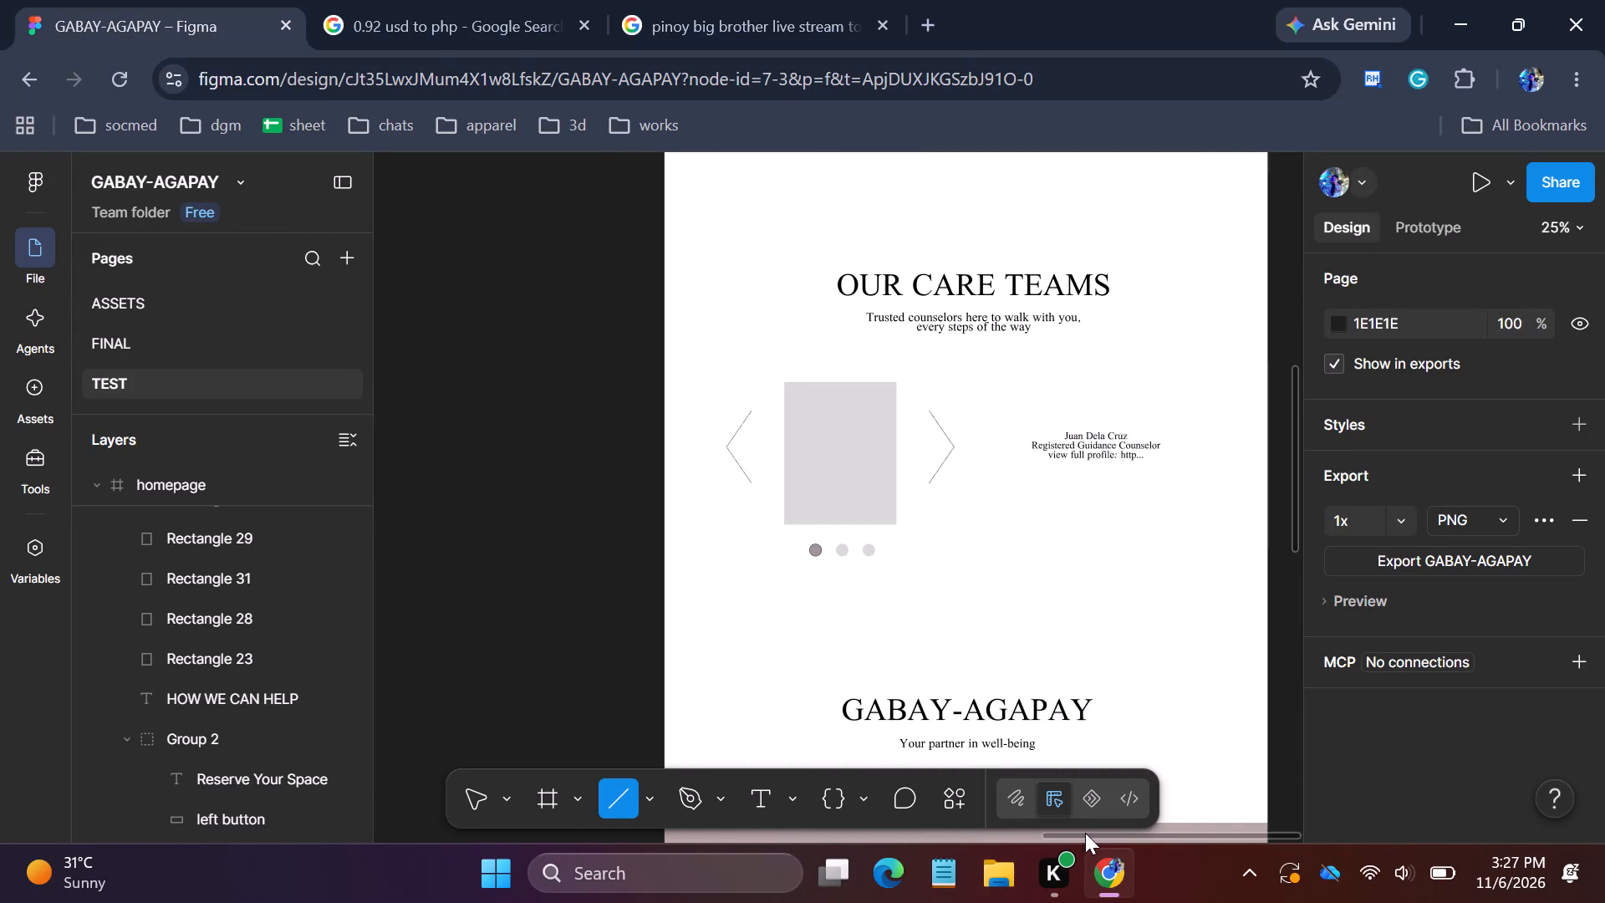
pyautogui.moveTo(1085, 833); pyautogui.dragTo(1103, 833)
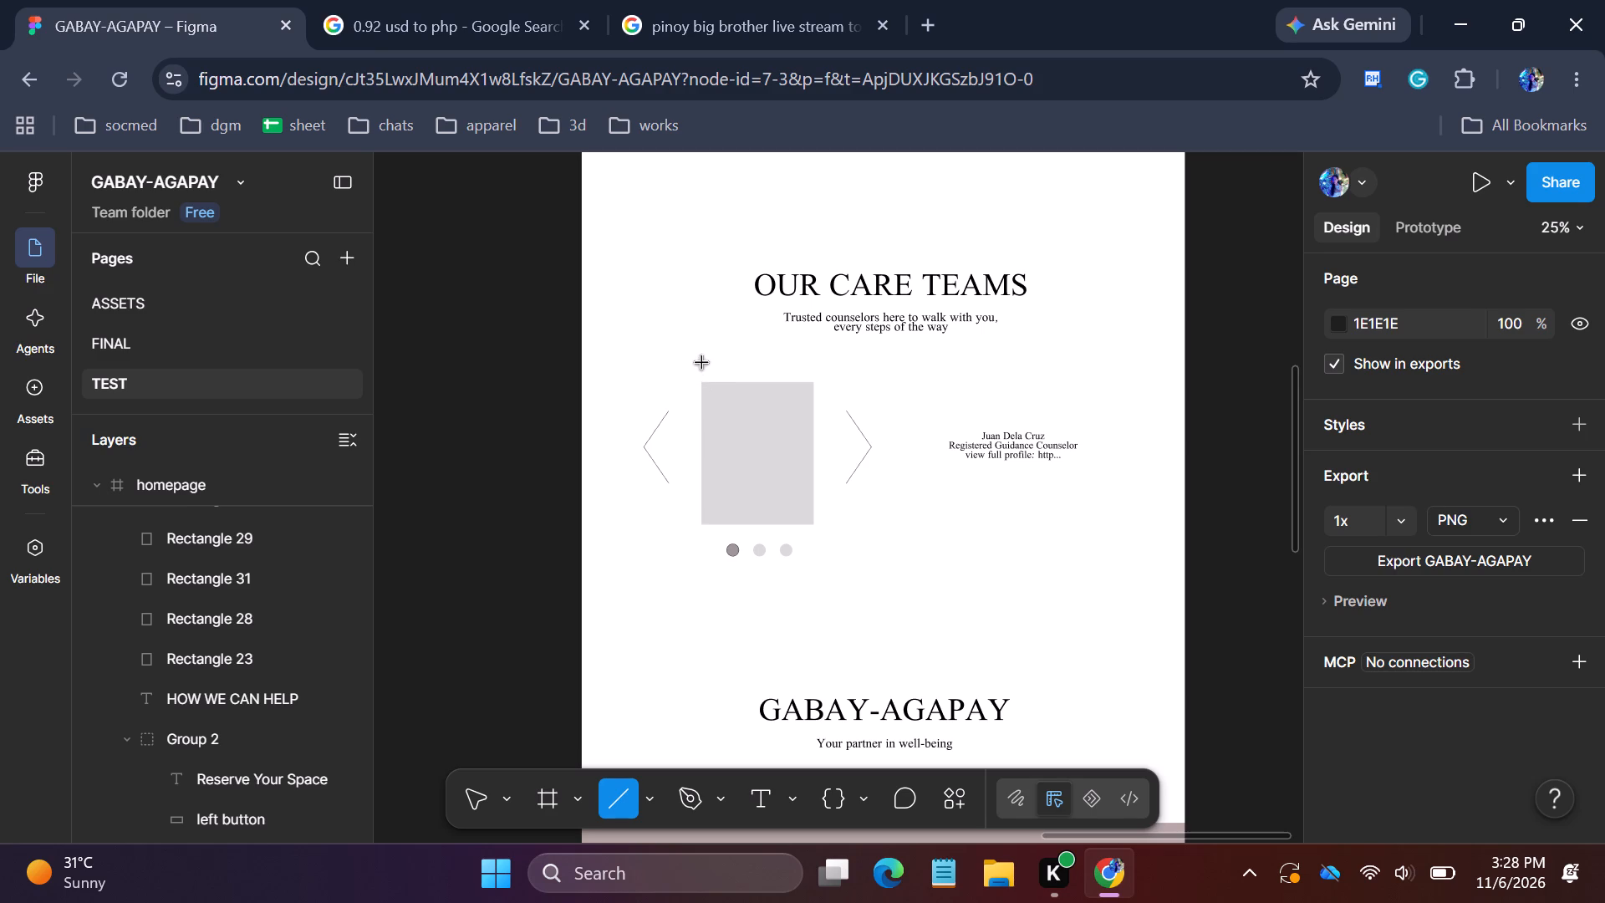
pyautogui.moveTo(696, 346); pyautogui.dragTo(778, 487)
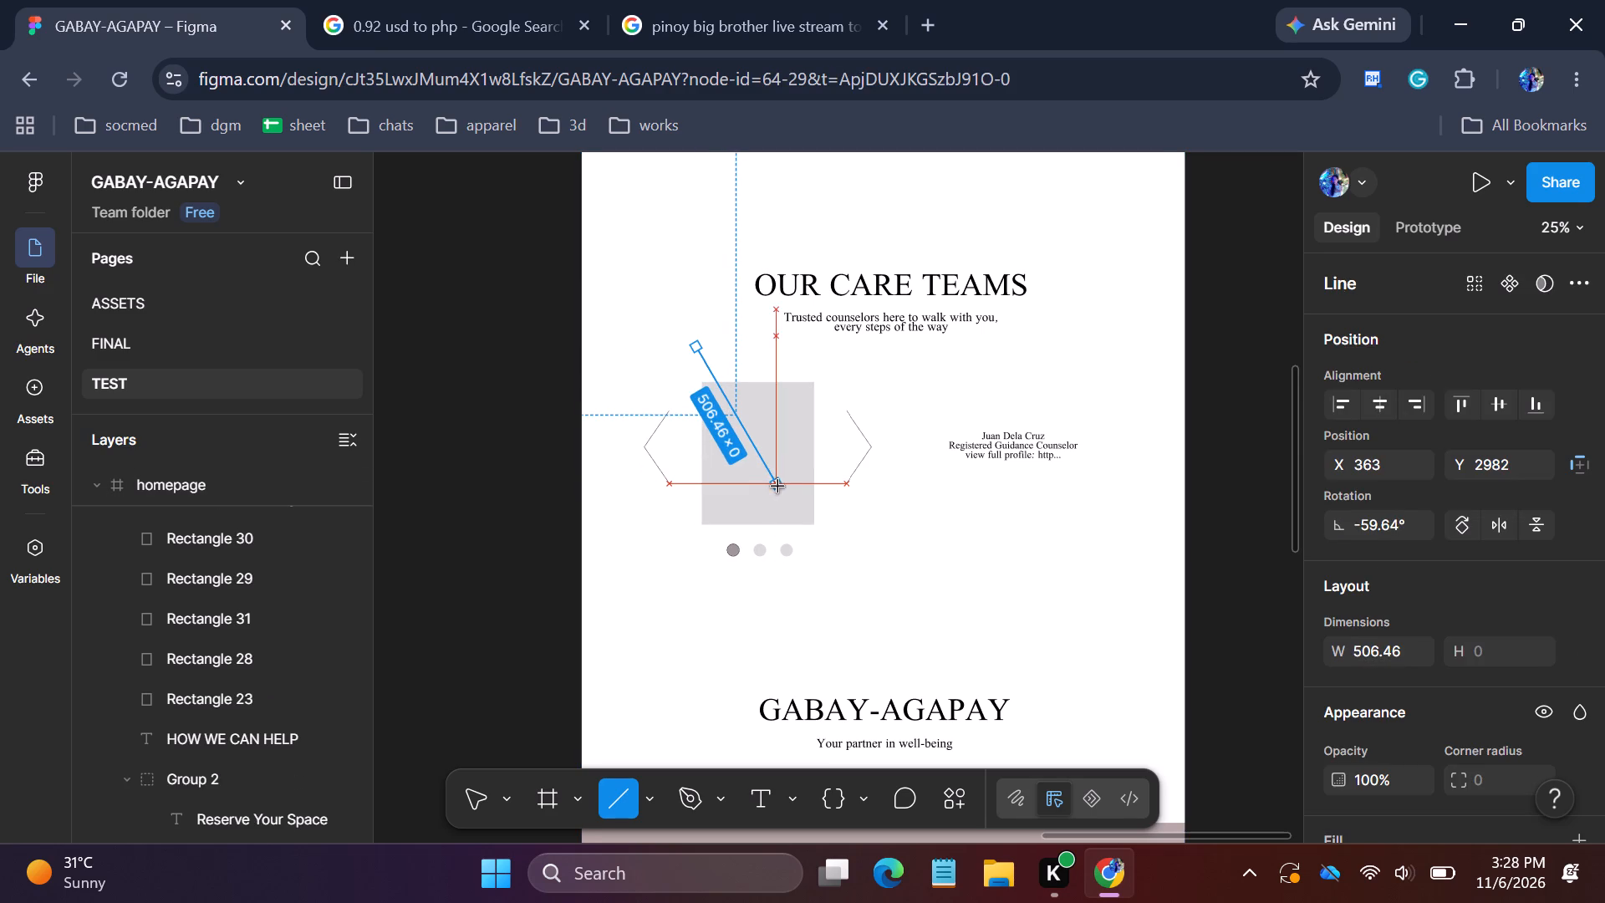
pyautogui.moveTo(778, 487); pyautogui.dragTo(775, 473)
# Move the diagonal line down onto the placeholder and extend its lower end to the placeholder's bottom-right corner, about 571 long.
pyautogui.moveTo(736, 412); pyautogui.dragTo(749, 455)
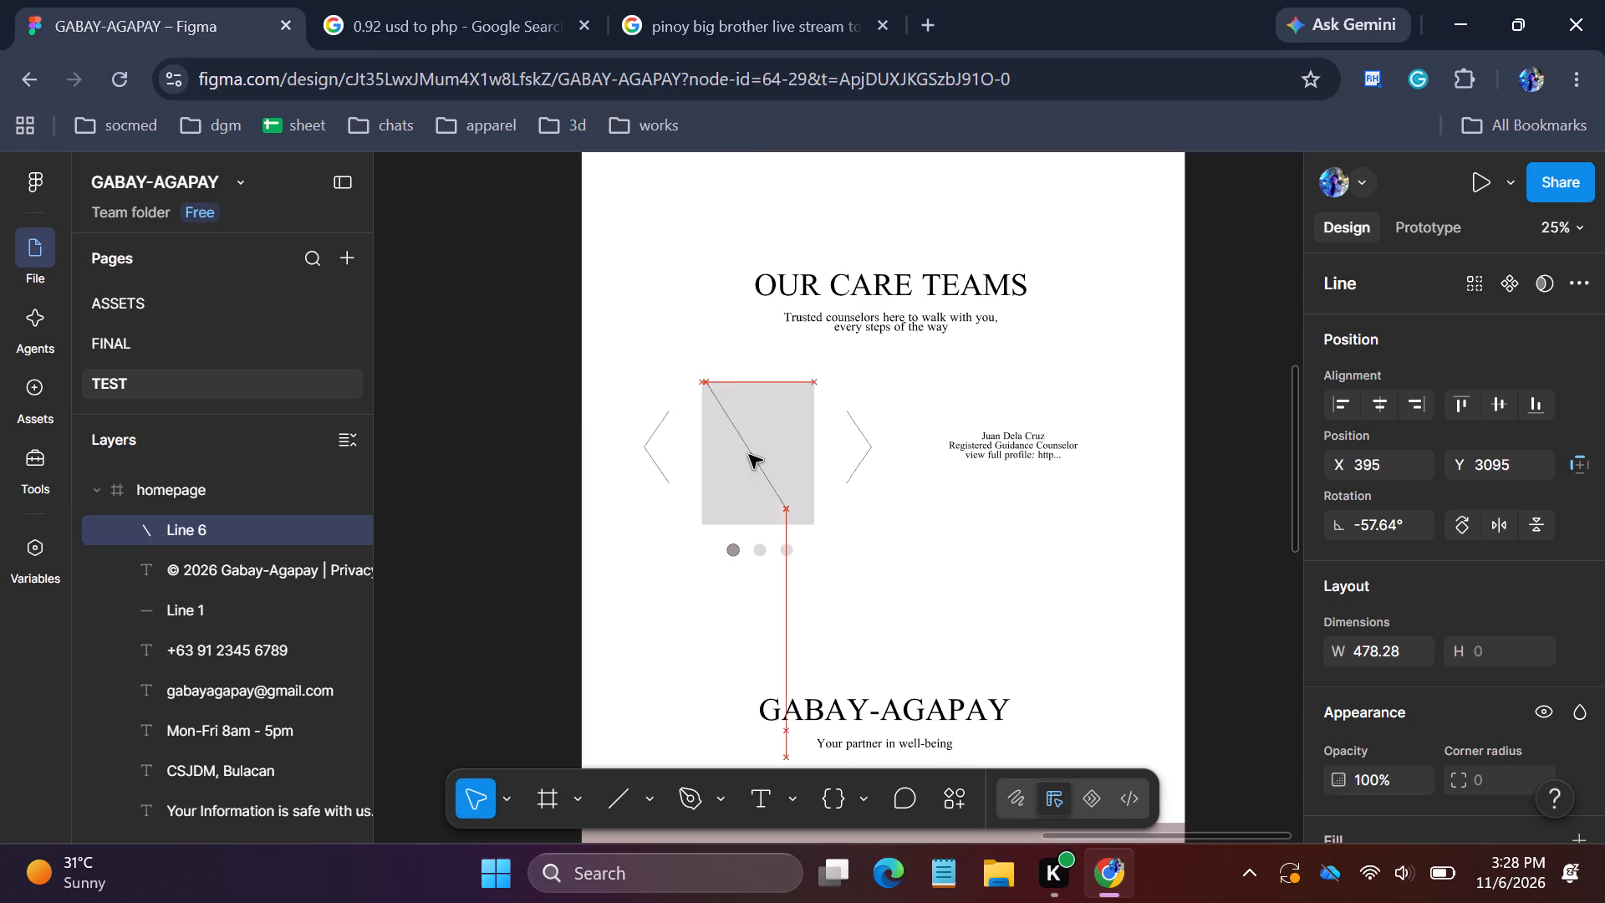
pyautogui.moveTo(749, 455); pyautogui.dragTo(746, 449)
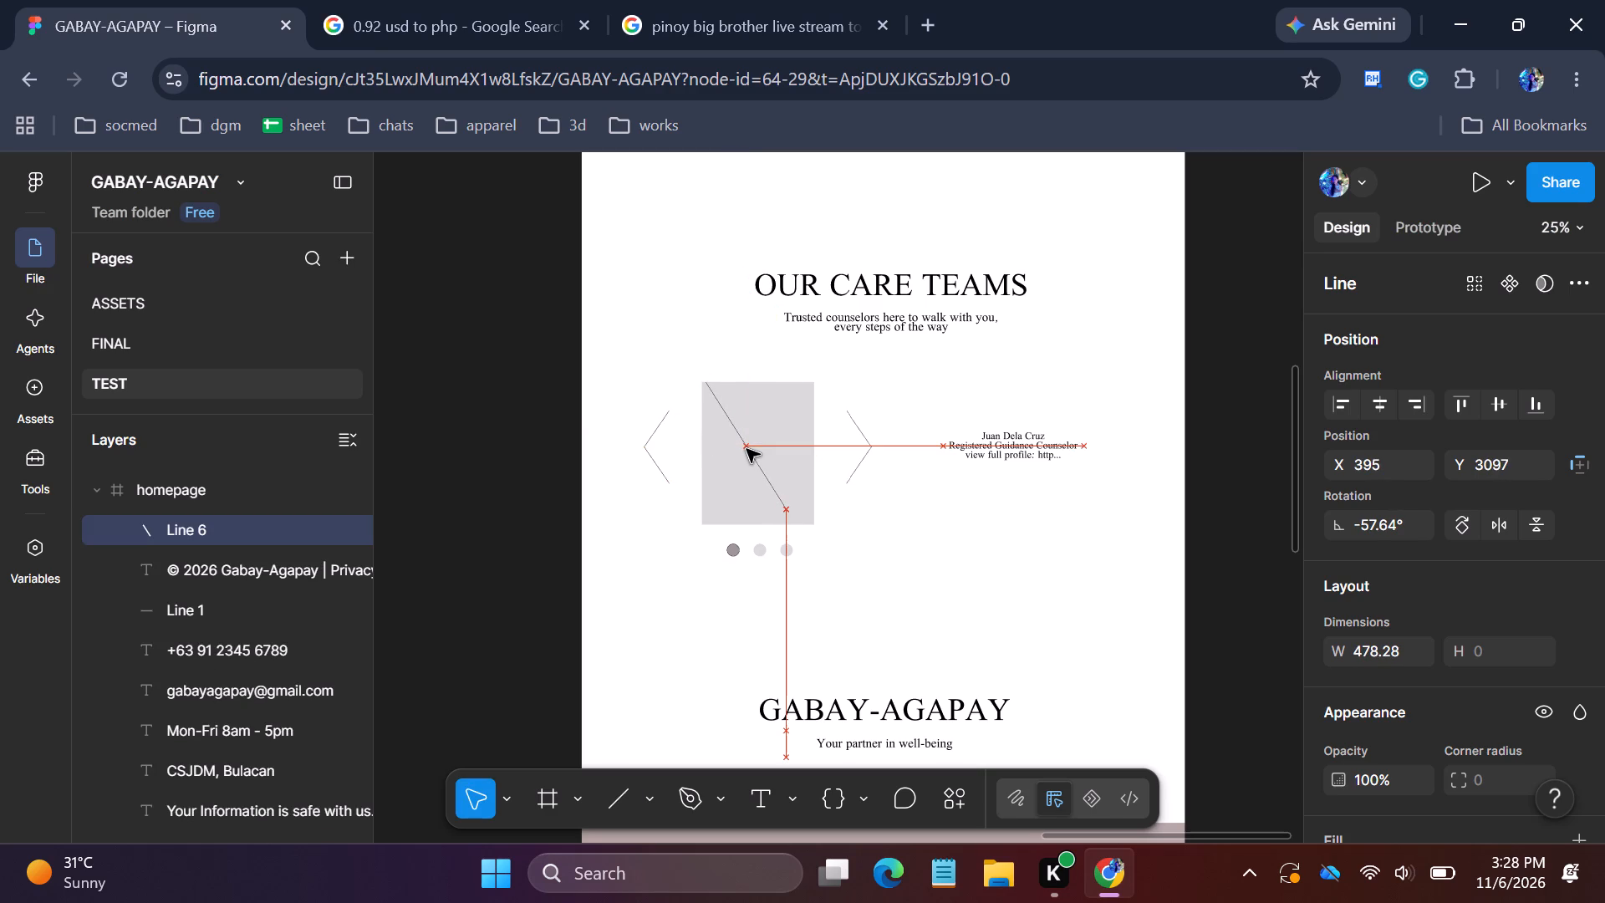
pyautogui.moveTo(746, 449); pyautogui.dragTo(745, 447)
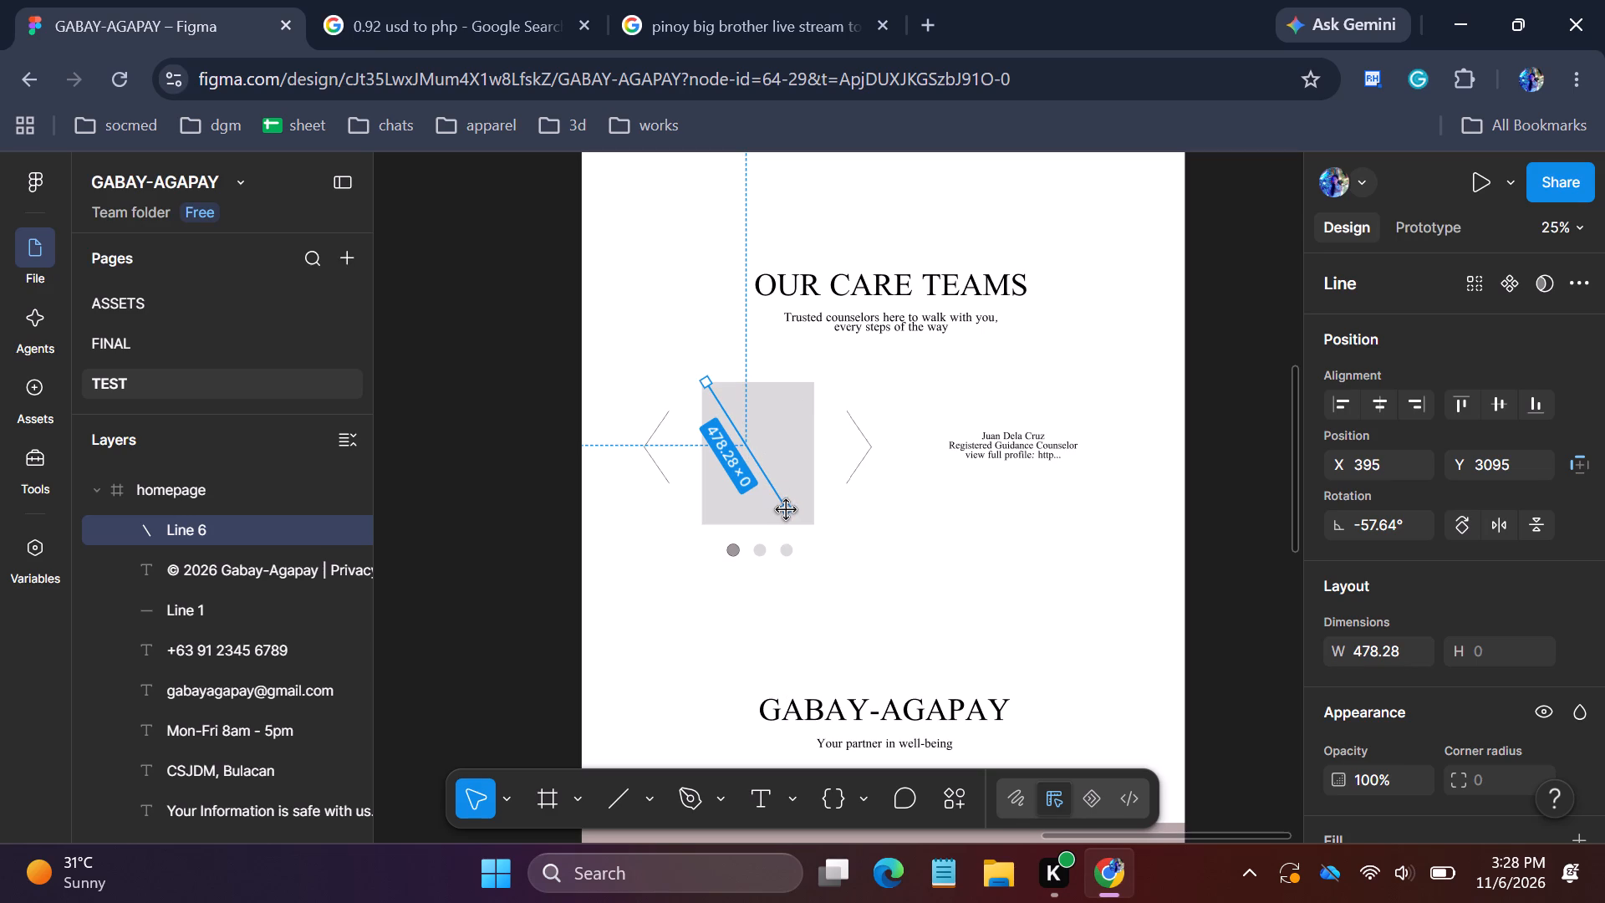
pyautogui.moveTo(789, 510); pyautogui.dragTo(804, 519)
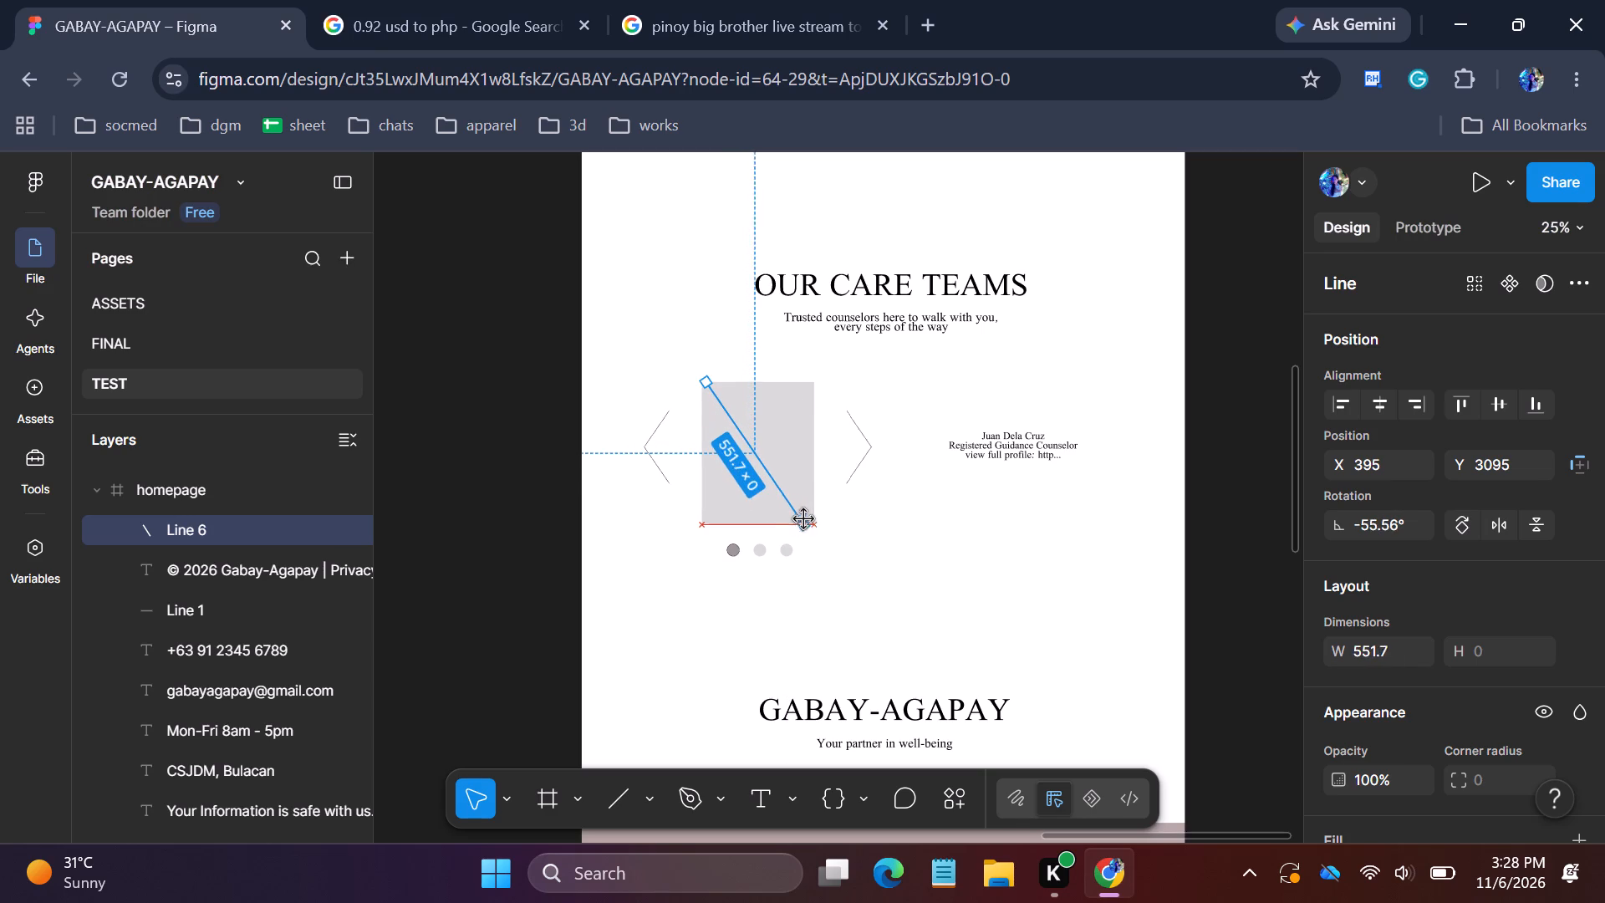
pyautogui.moveTo(804, 519); pyautogui.dragTo(809, 522)
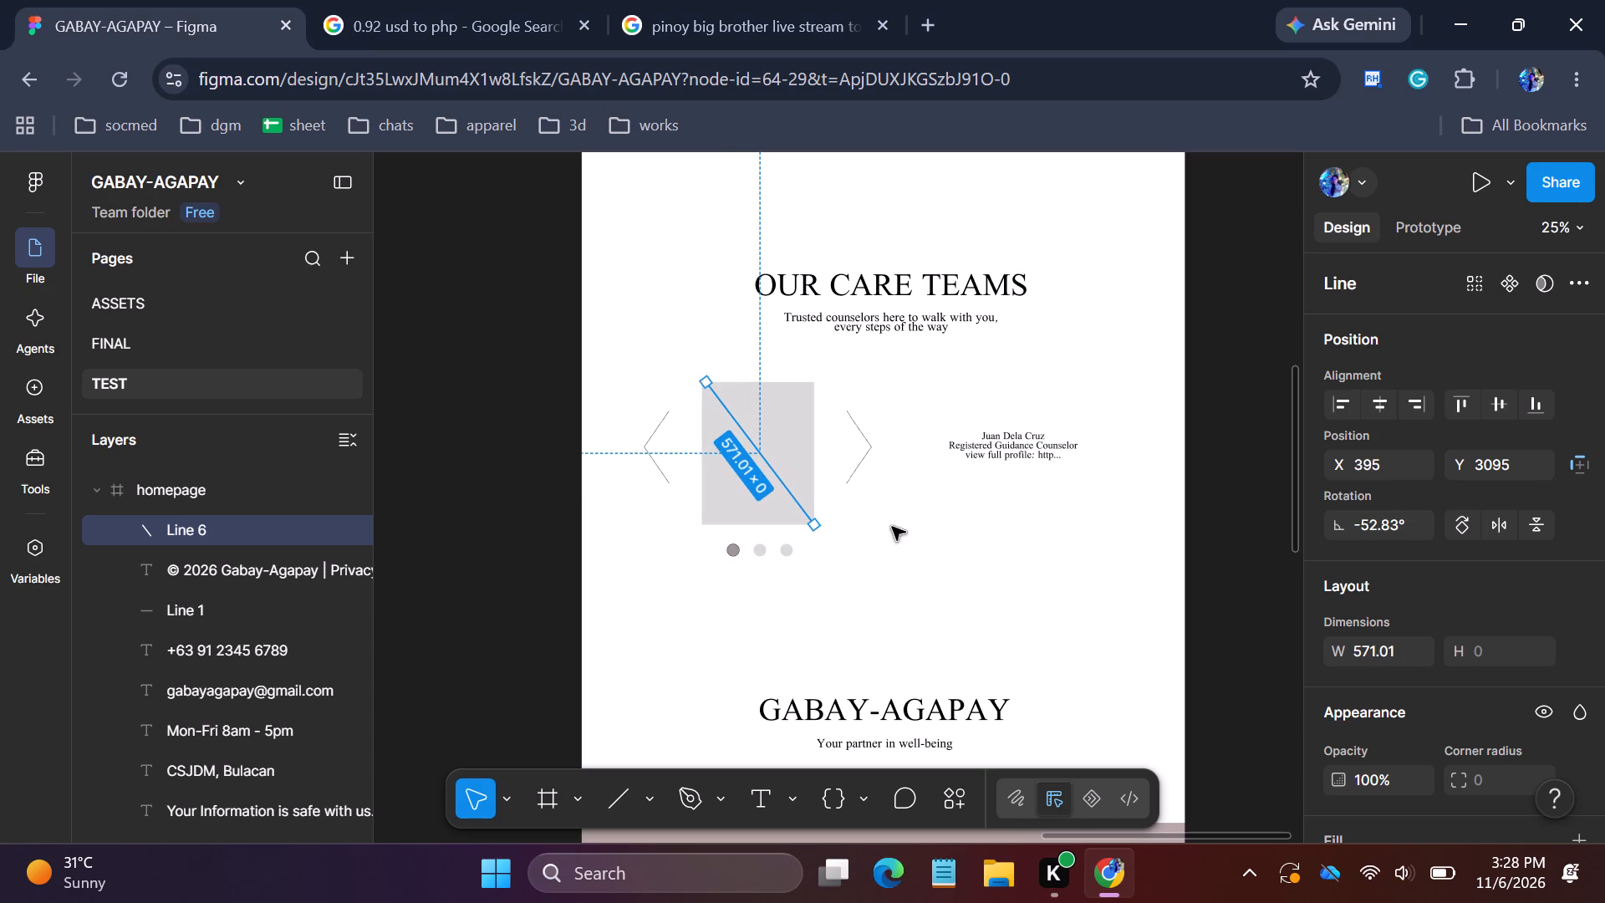
pyautogui.click(892, 528)
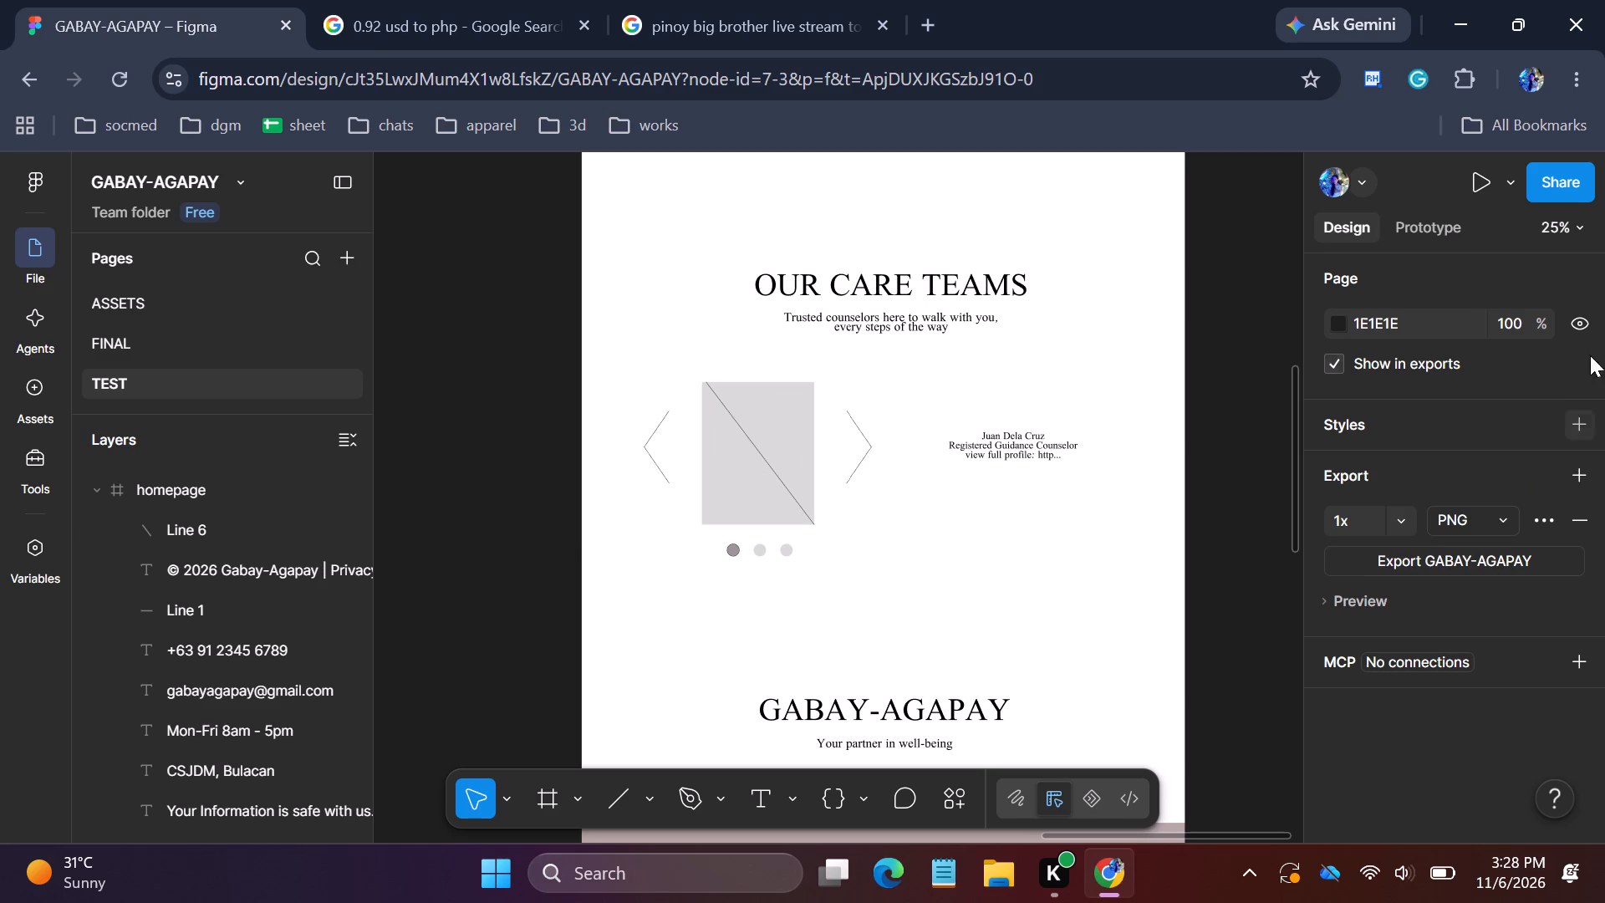
# Snap the diagonal's upper end to the placeholder's top-left corner at X 382, Y 3095, making it about 579 long.
pyautogui.click(1567, 222)
pyautogui.click(1499, 335)
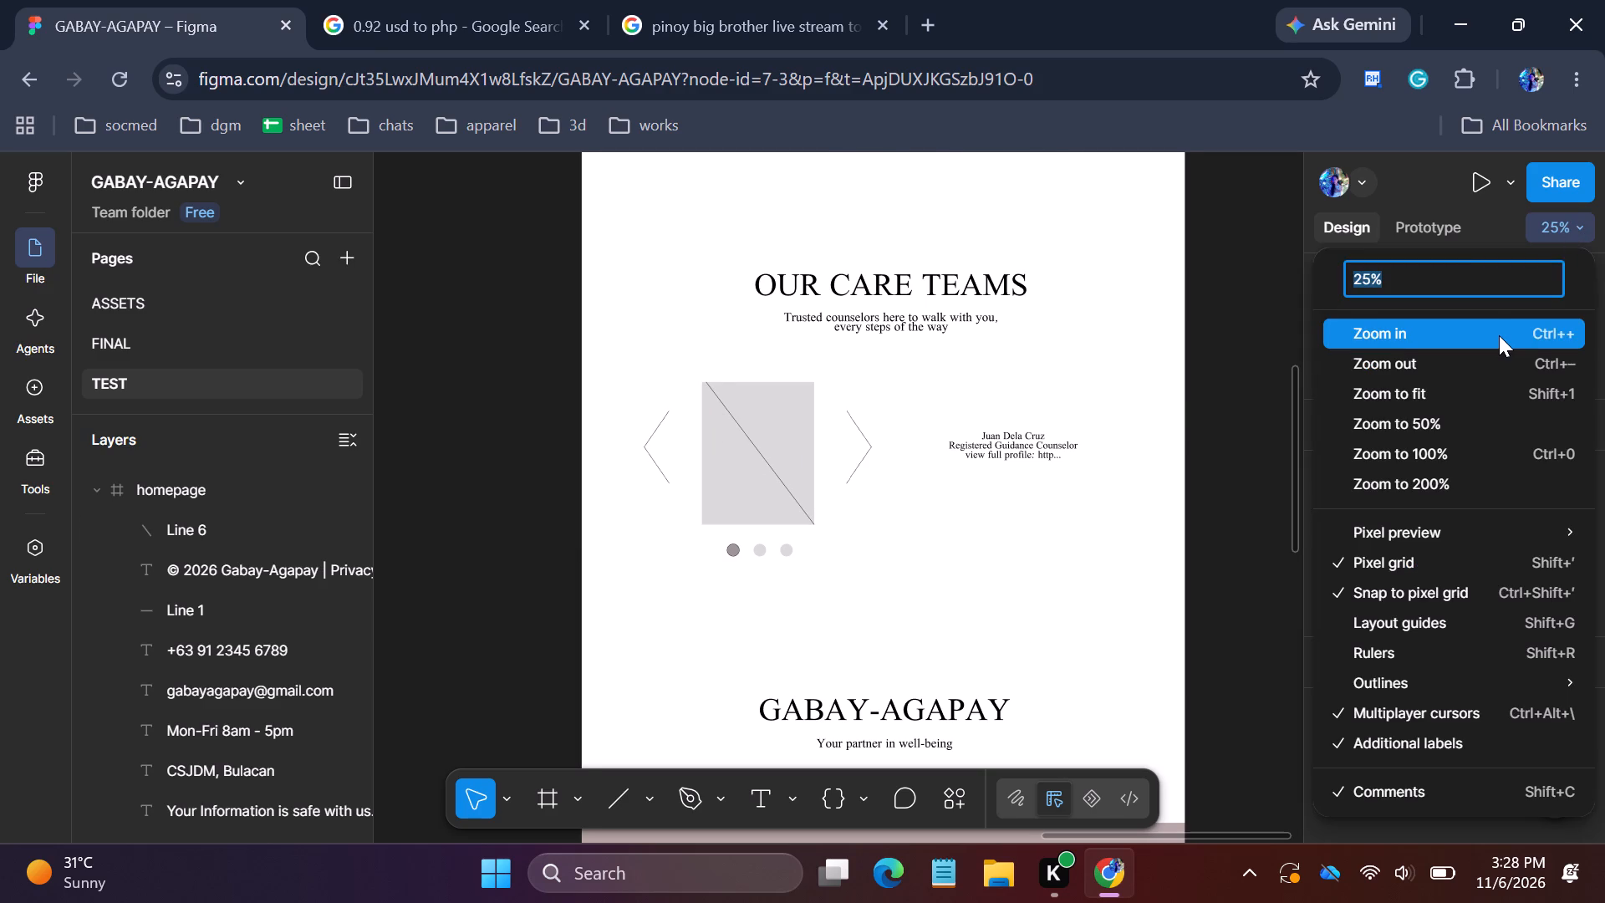
pyautogui.click(594, 289)
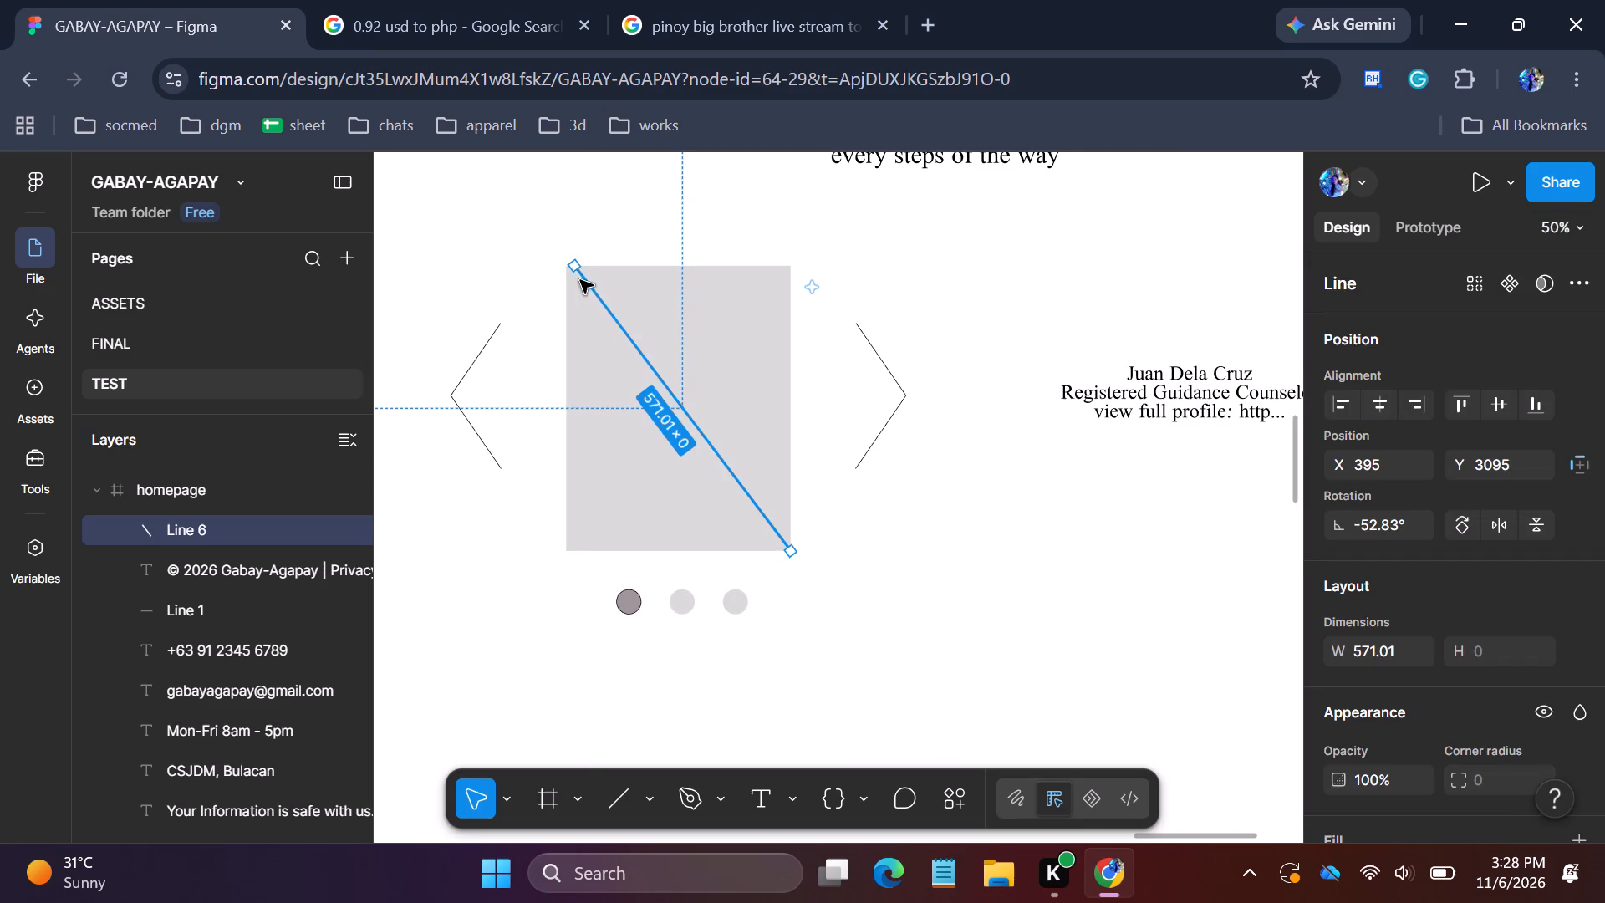
pyautogui.click(577, 266)
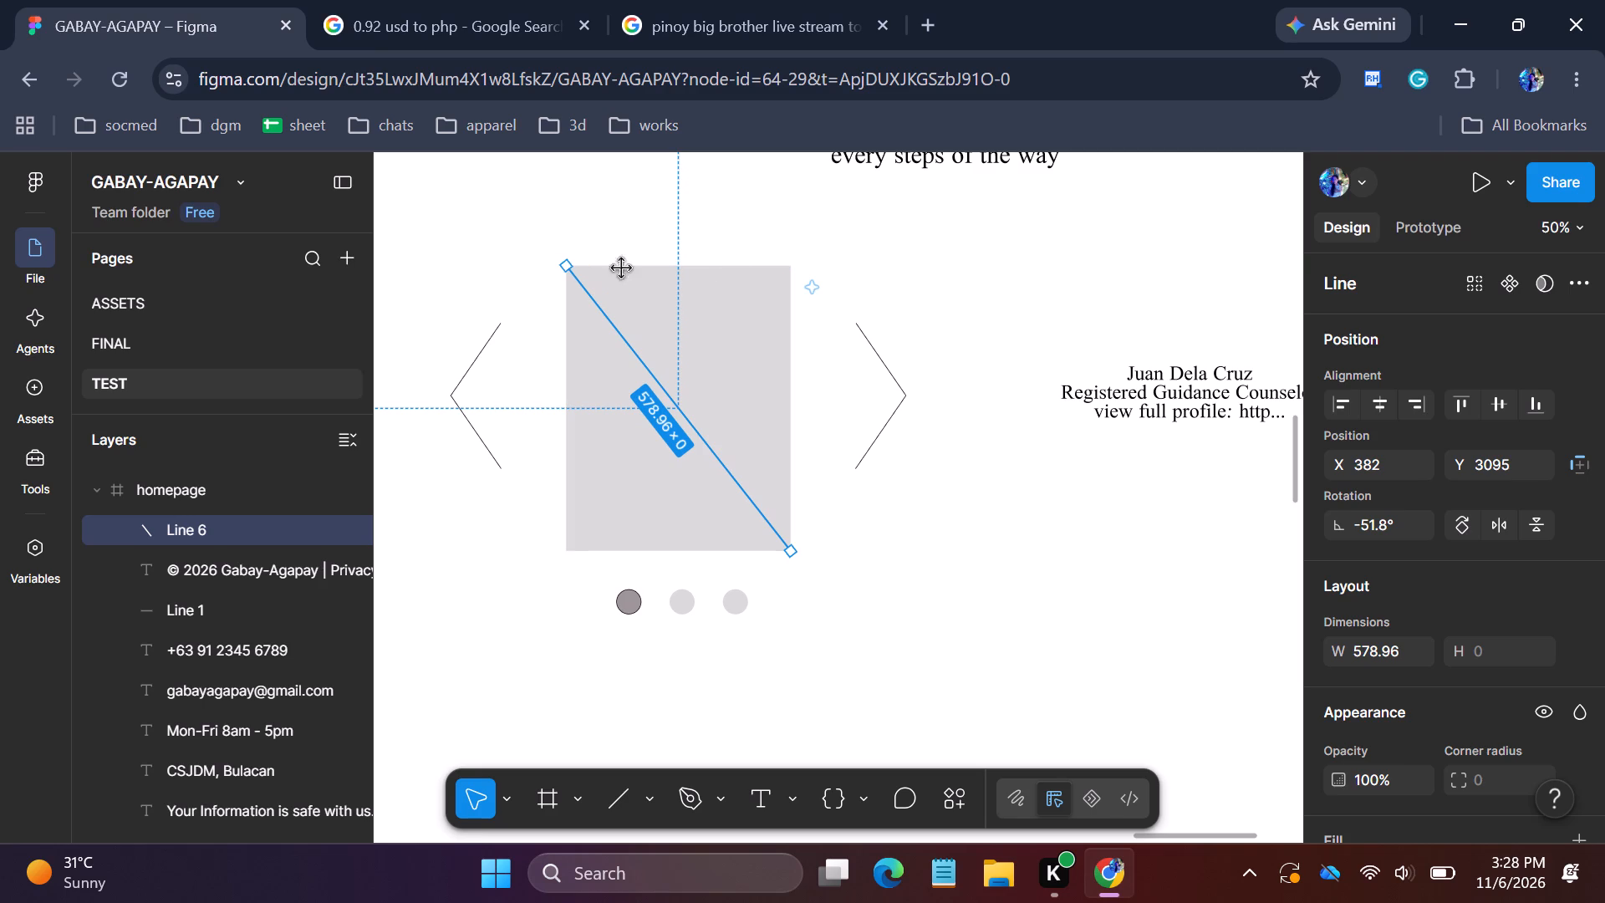
pyautogui.click(899, 283)
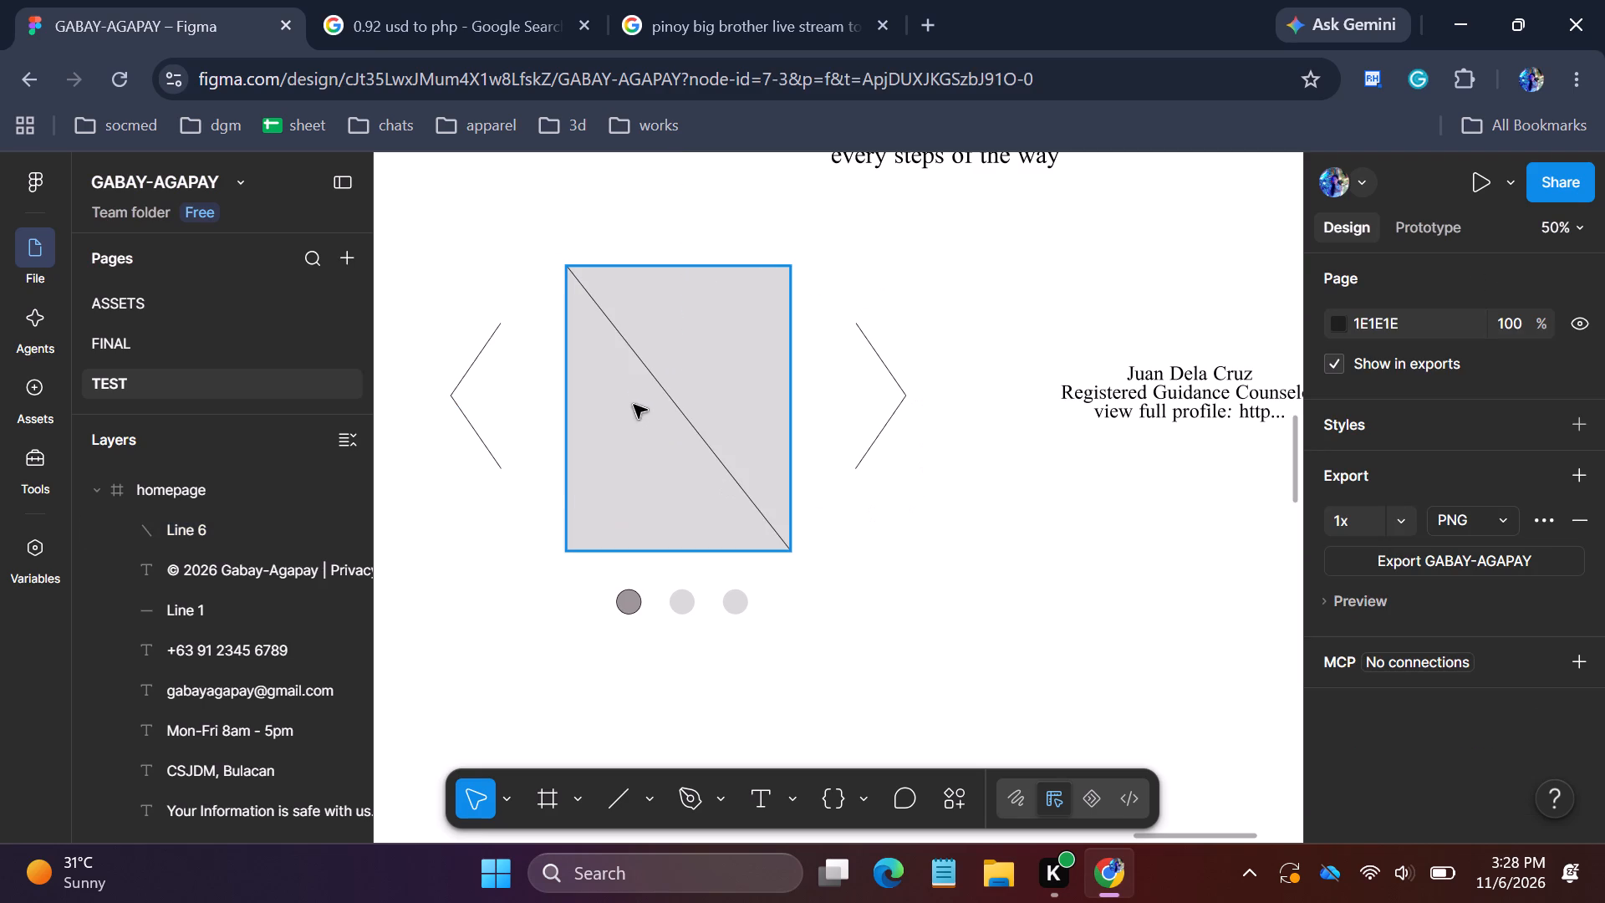
# Duplicate the diagonal line in place and align the copy to the homepage frame's vertical centre and finally its bottom edge.
pyautogui.click(665, 390)
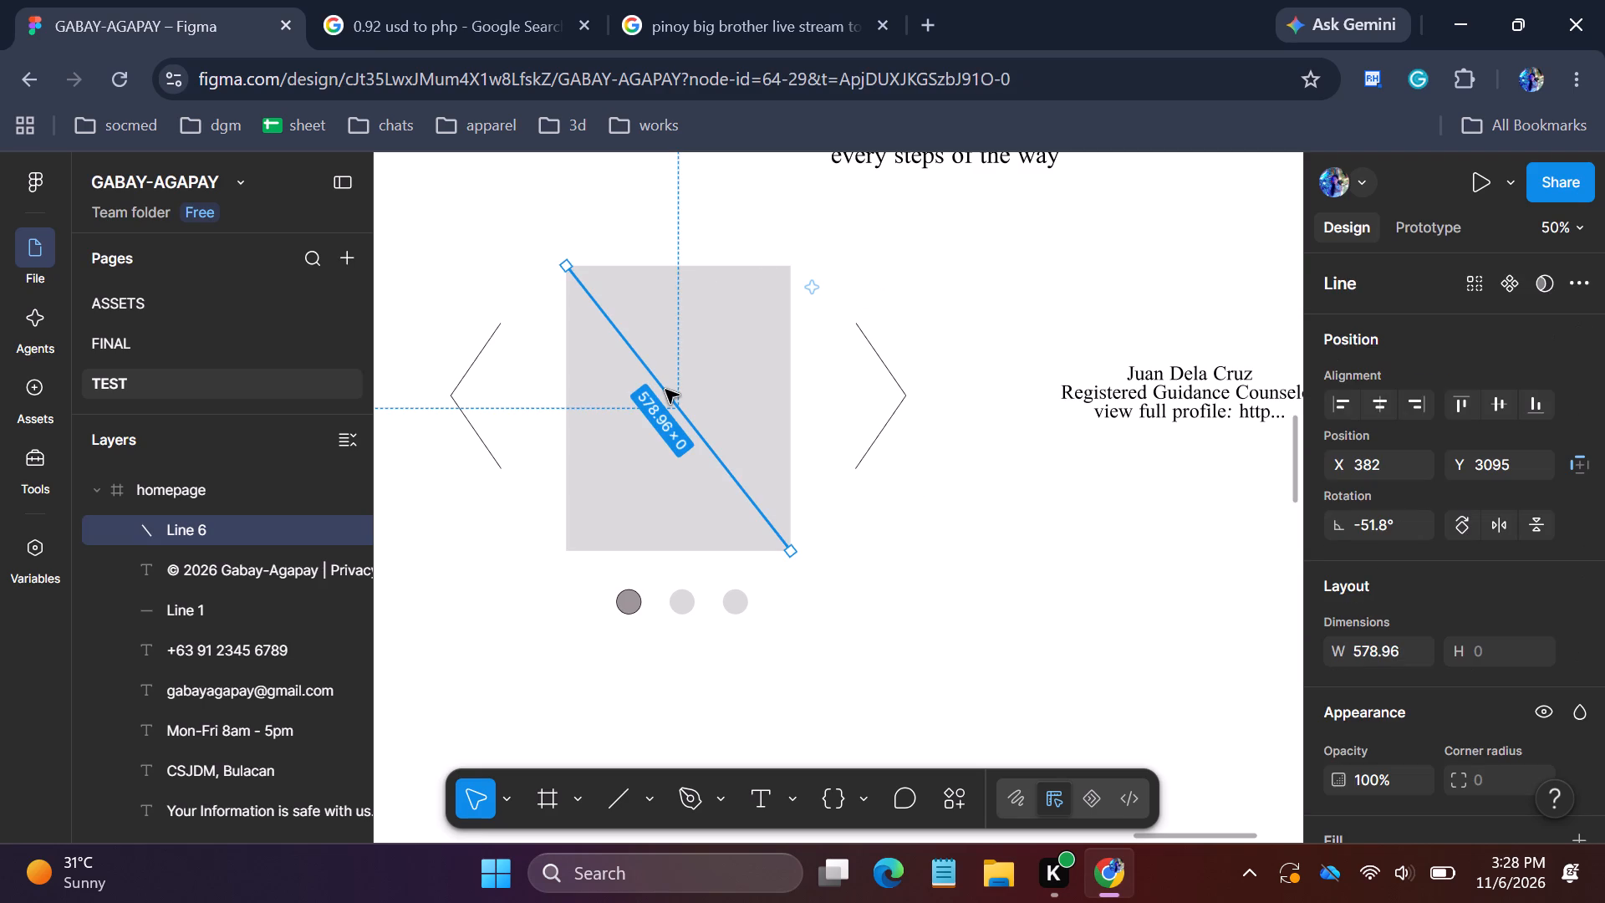
pyautogui.hotkey('ctrl', 'c')
pyautogui.hotkey('ctrl', 'v')
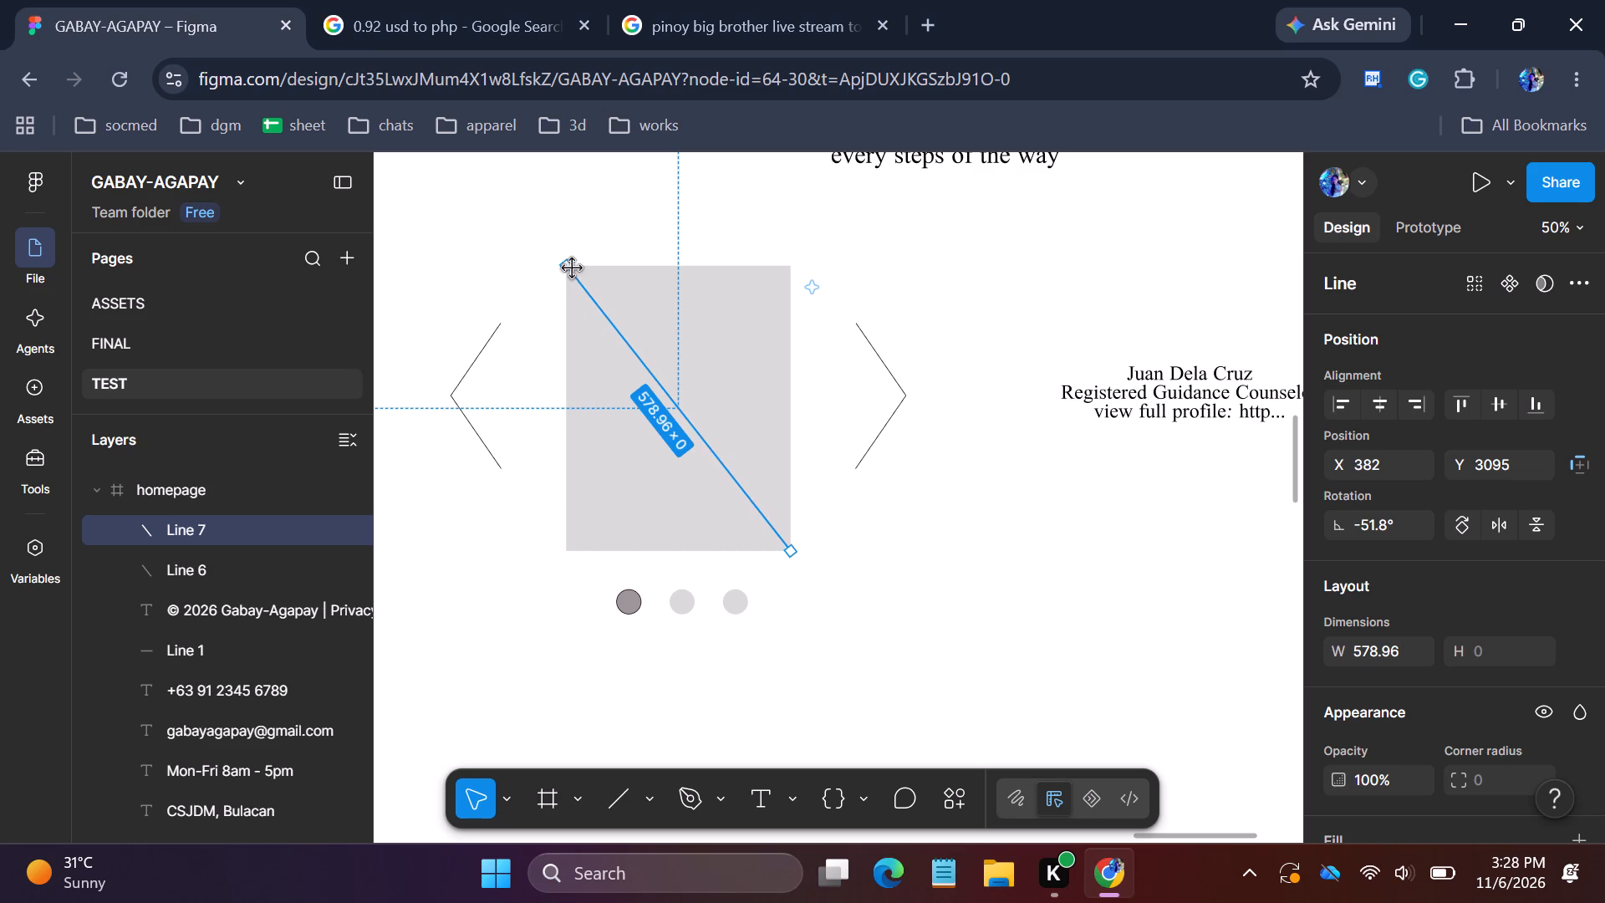
pyautogui.rightClick(609, 324)
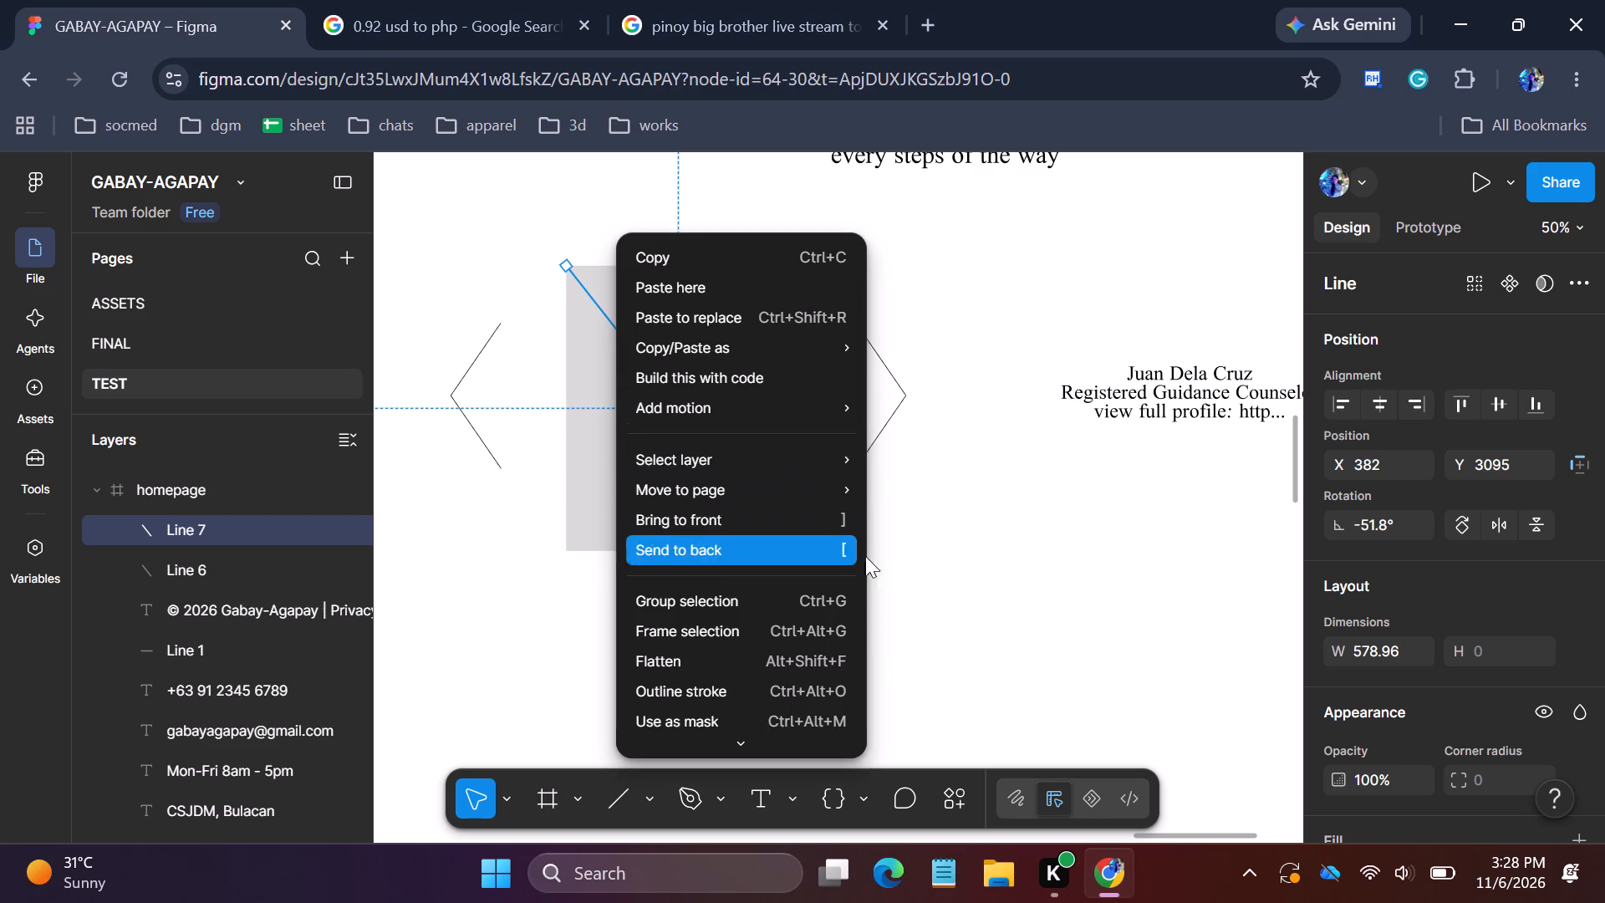
pyautogui.click(1502, 400)
pyautogui.click(1502, 400)
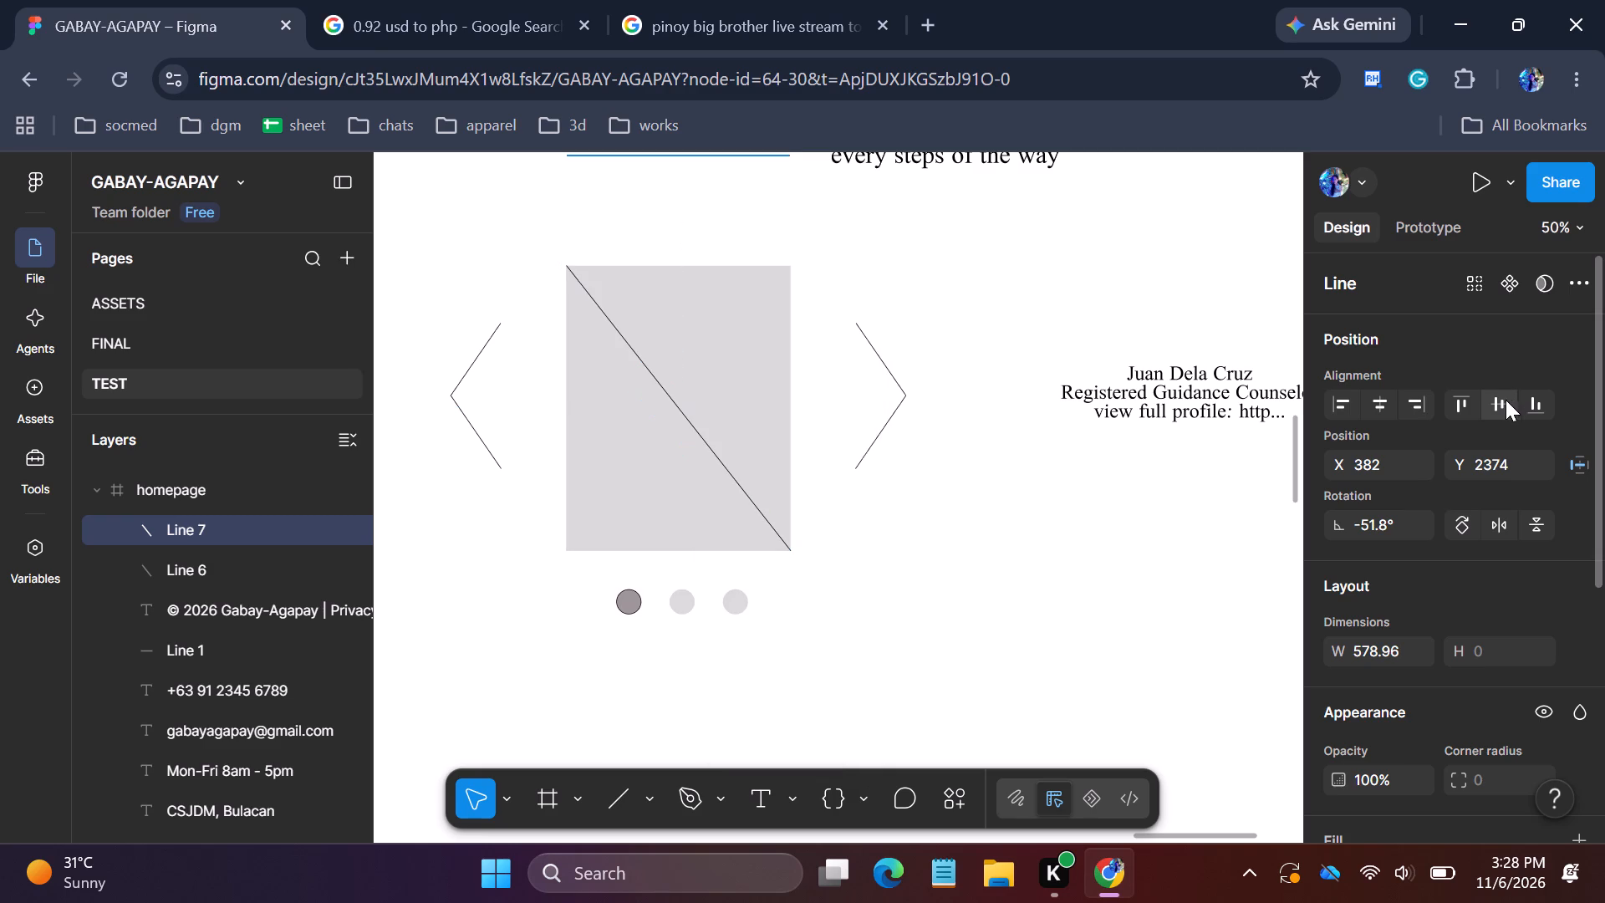
pyautogui.click(1532, 400)
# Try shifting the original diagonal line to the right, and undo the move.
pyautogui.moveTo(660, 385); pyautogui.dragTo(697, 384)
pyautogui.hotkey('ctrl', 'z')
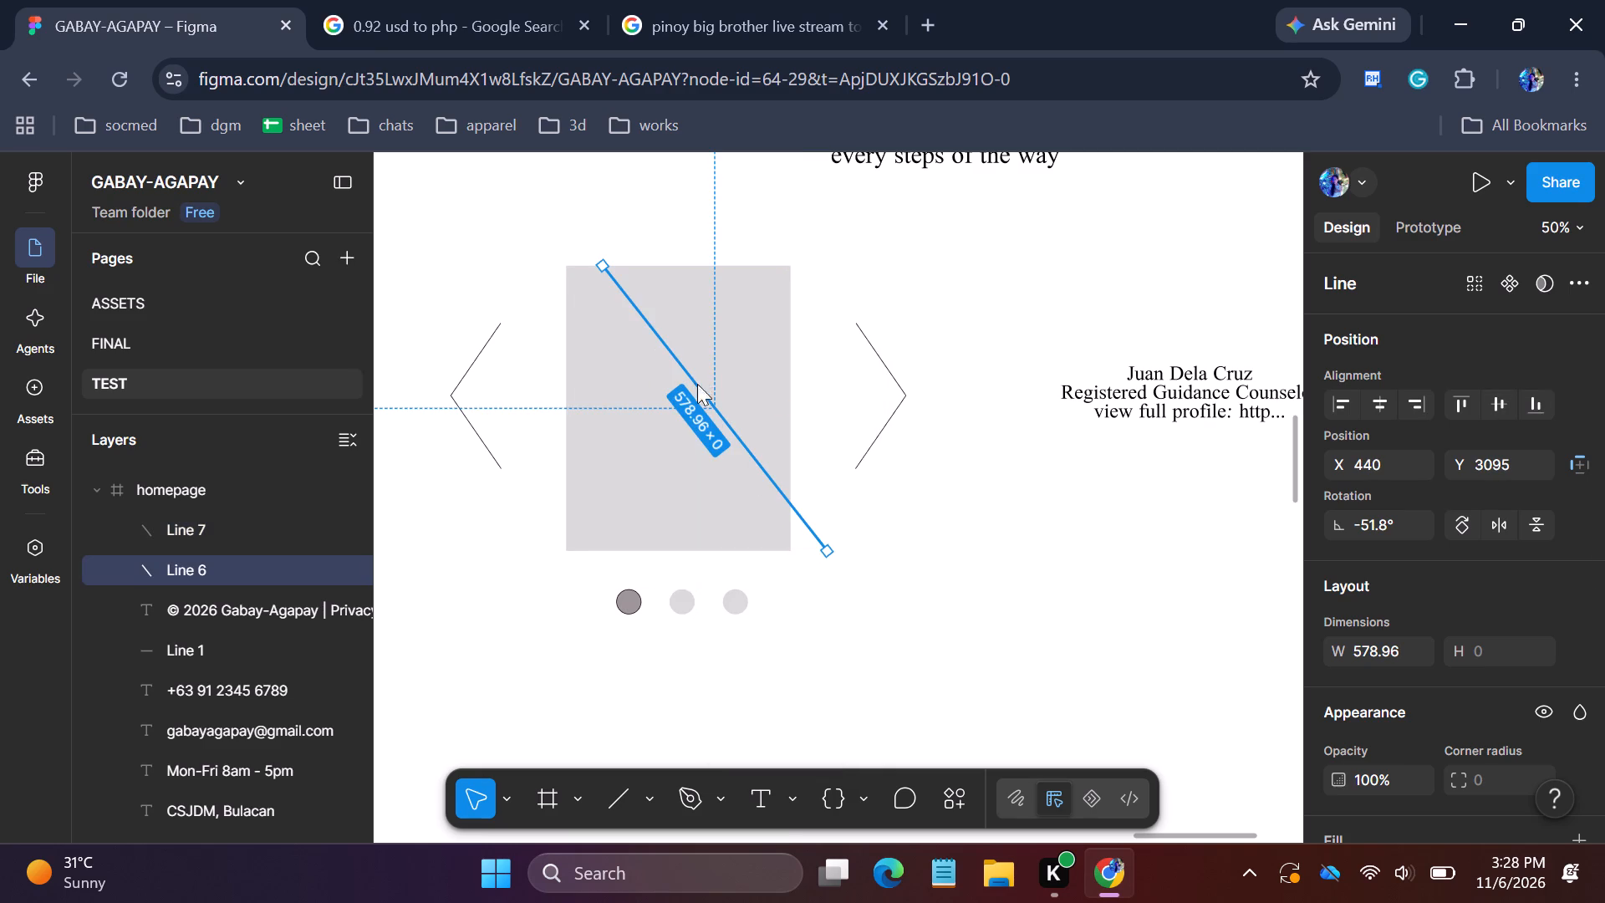
# Copy the original diagonal line, paste it above the placeholder rectangle, and shift the copy right to X 440.
pyautogui.click(661, 388)
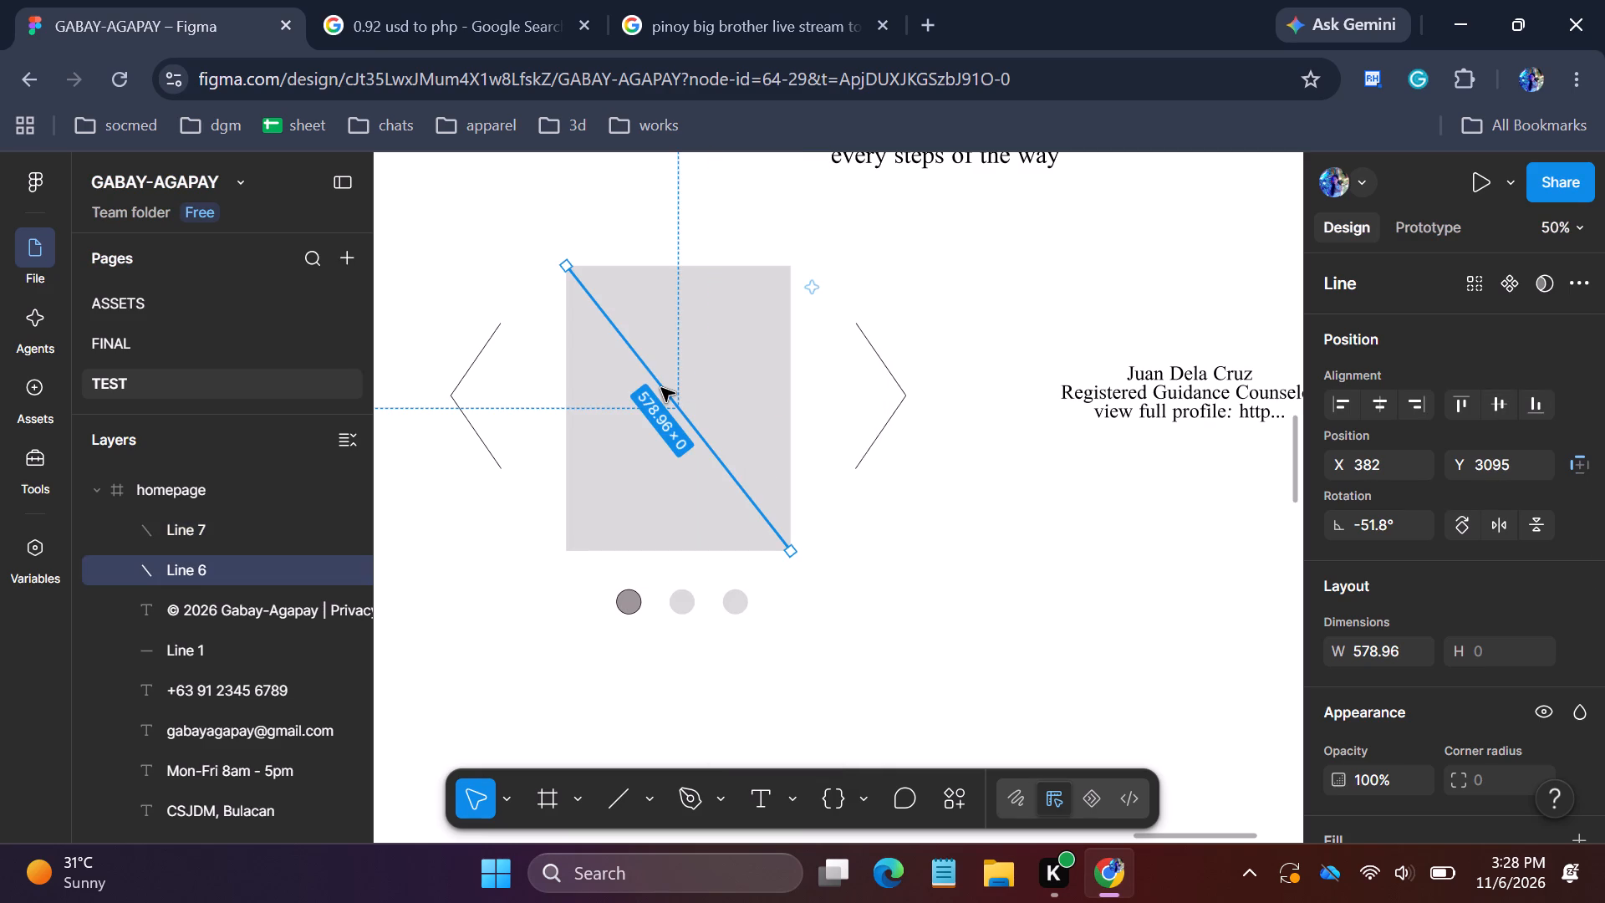
pyautogui.hotkey('ctrl', 'c')
pyautogui.click(672, 388)
pyautogui.hotkey('ctrl', 'v')
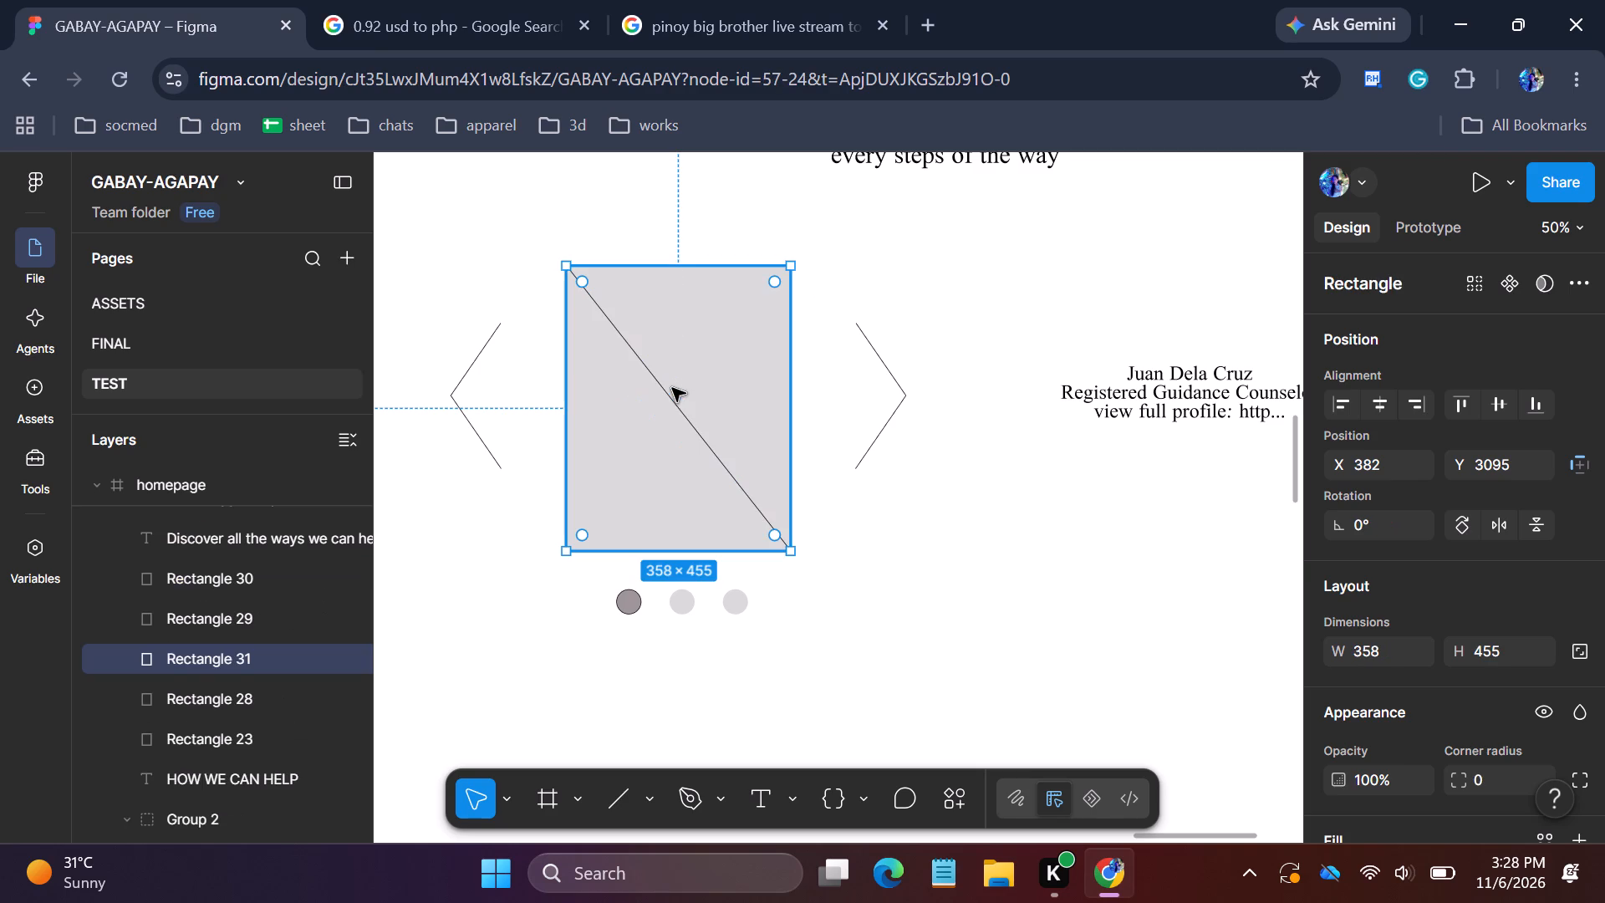
pyautogui.moveTo(660, 390); pyautogui.dragTo(692, 390)
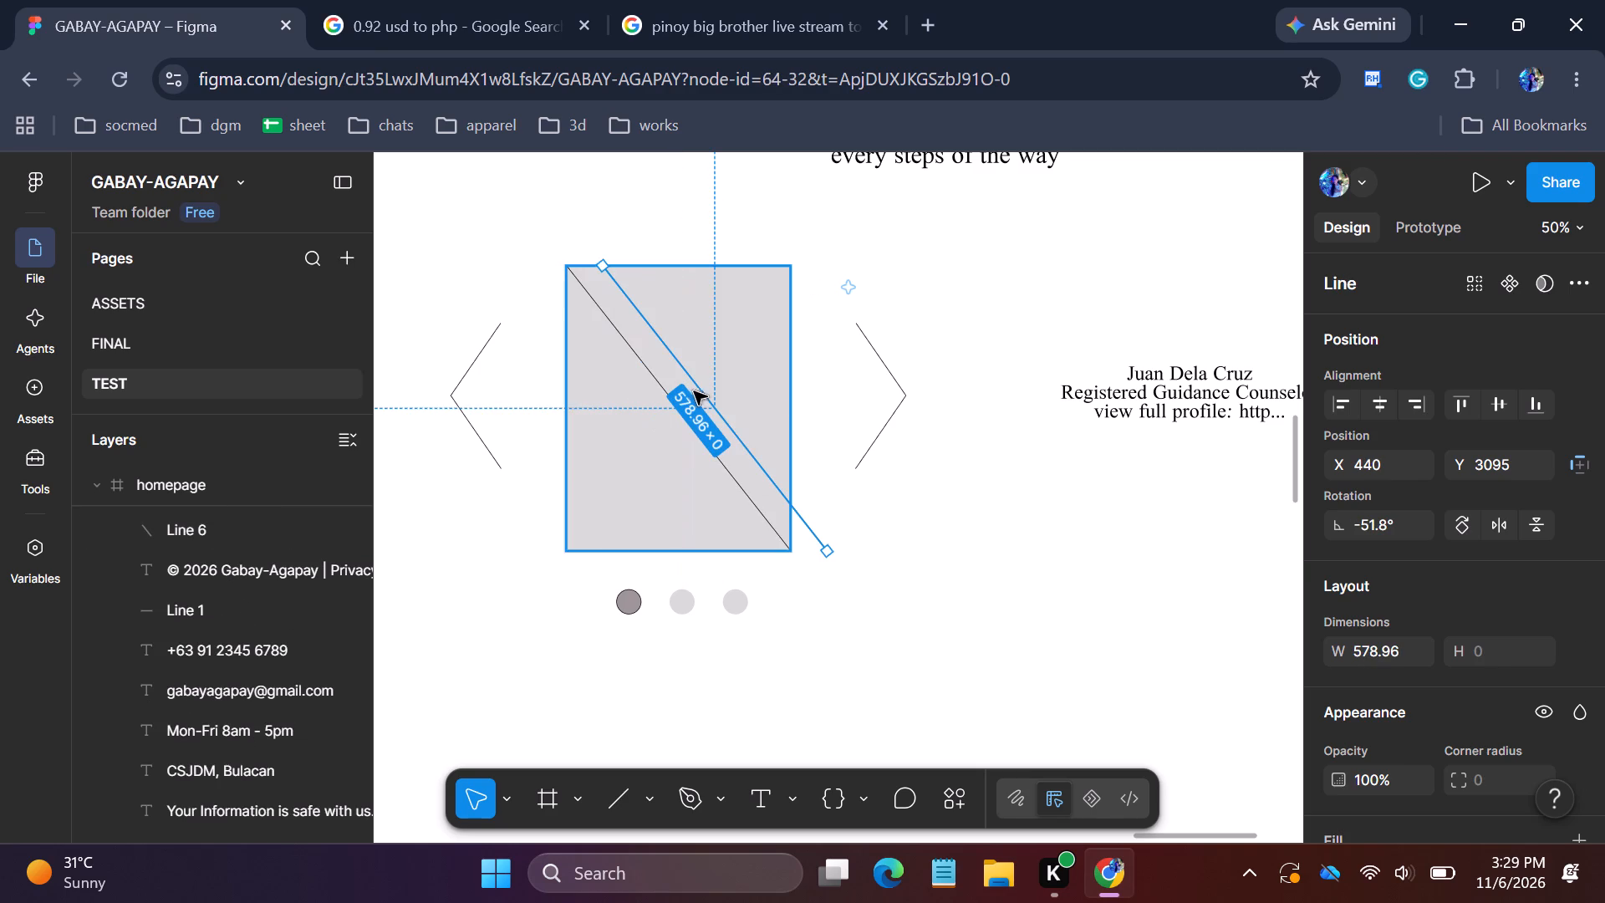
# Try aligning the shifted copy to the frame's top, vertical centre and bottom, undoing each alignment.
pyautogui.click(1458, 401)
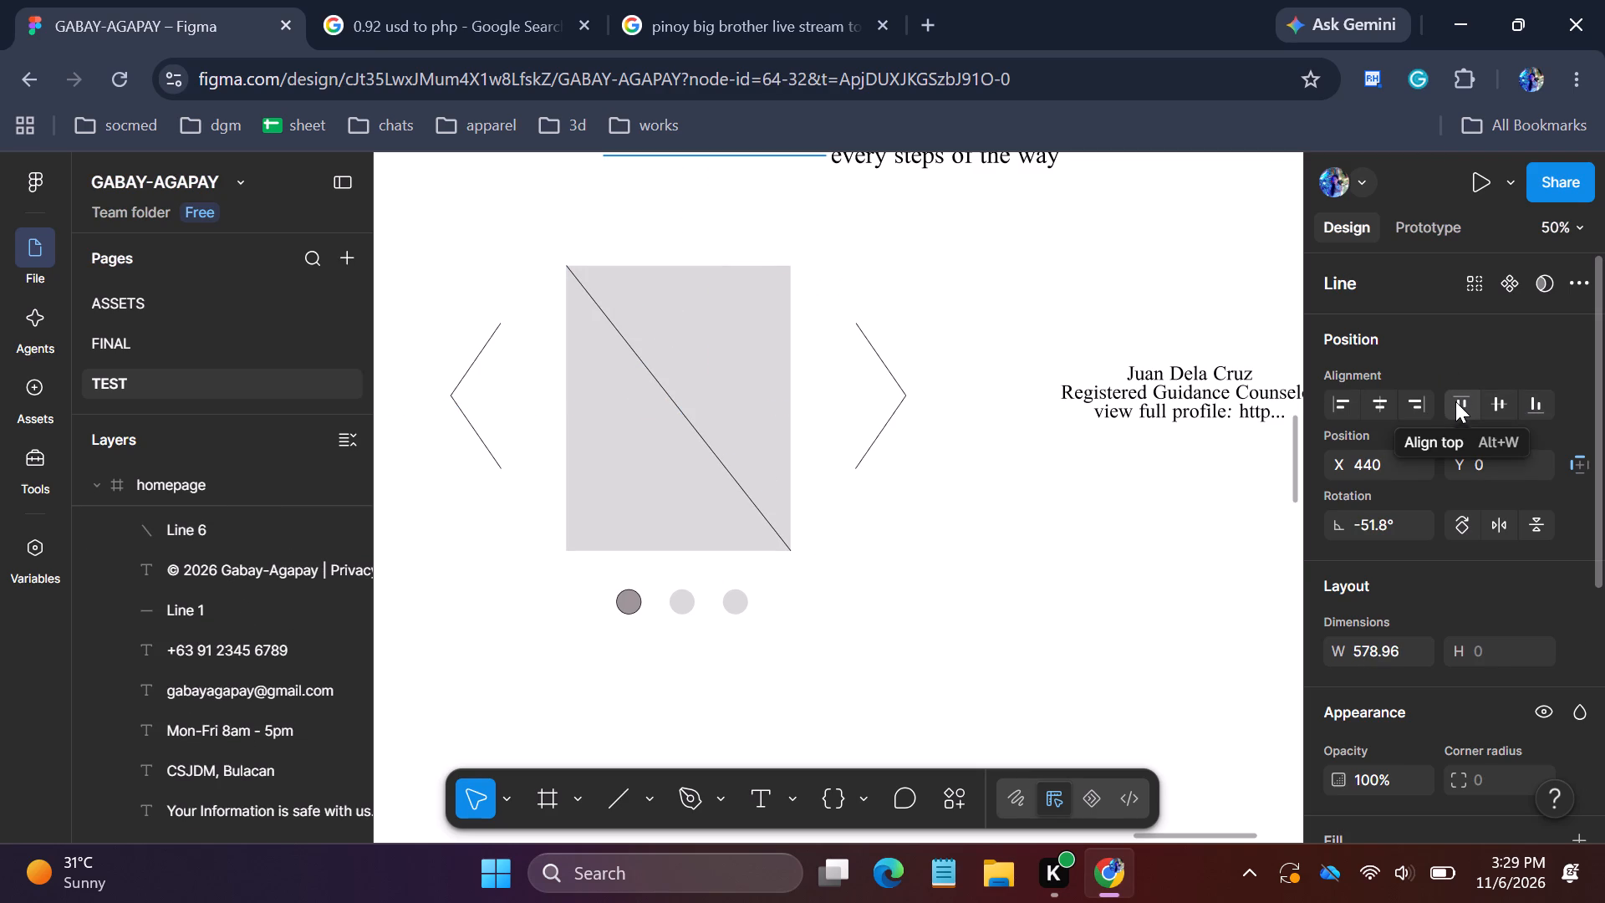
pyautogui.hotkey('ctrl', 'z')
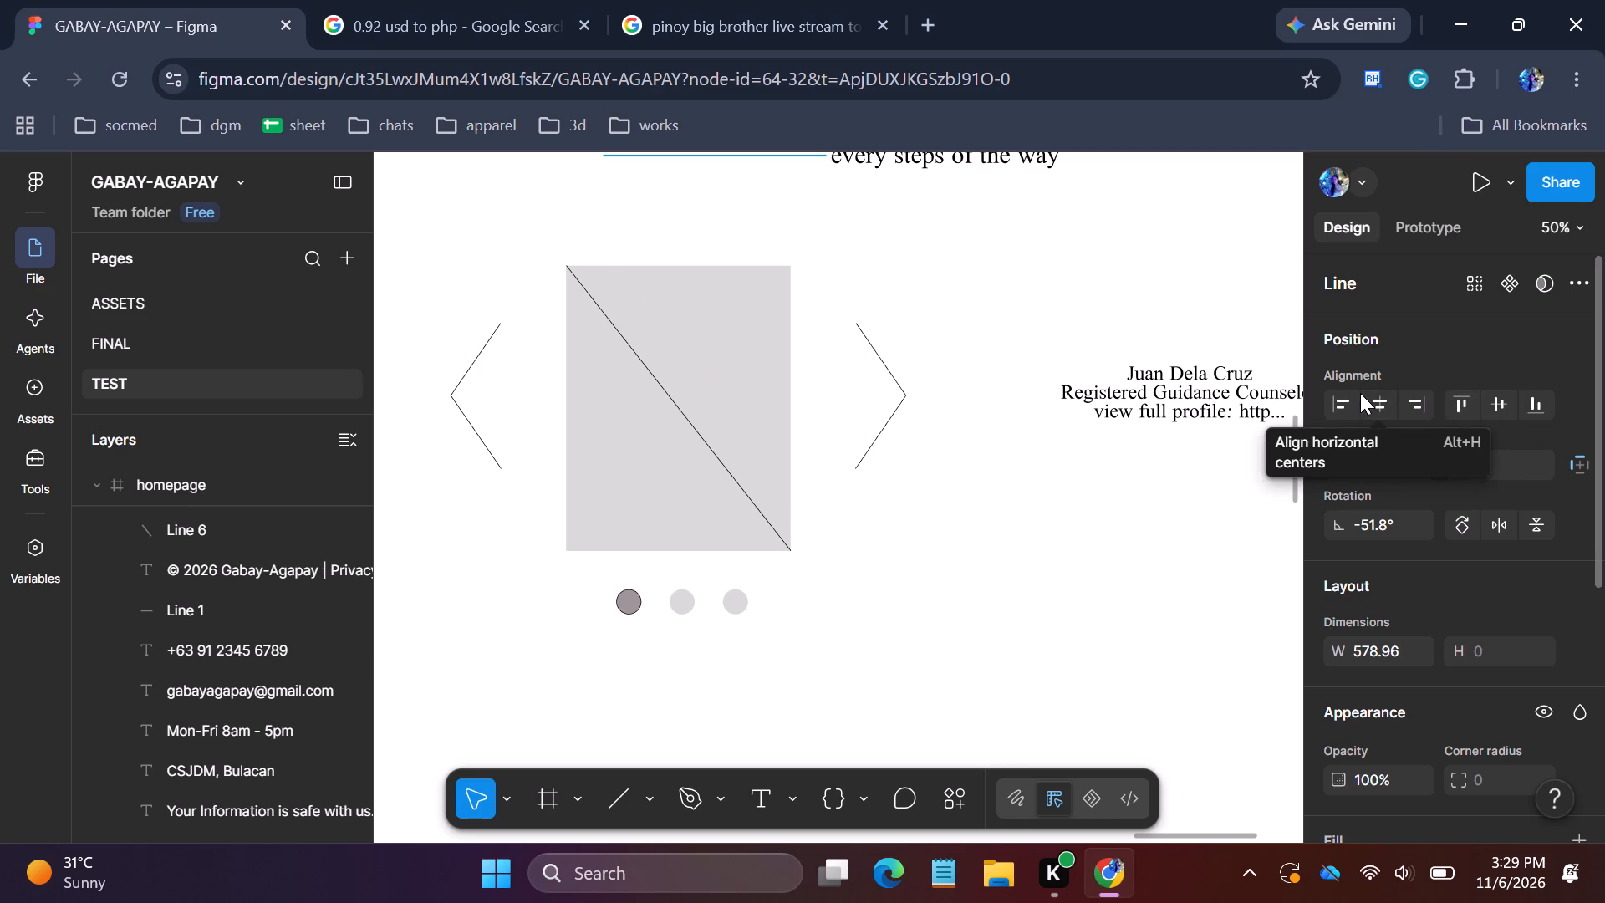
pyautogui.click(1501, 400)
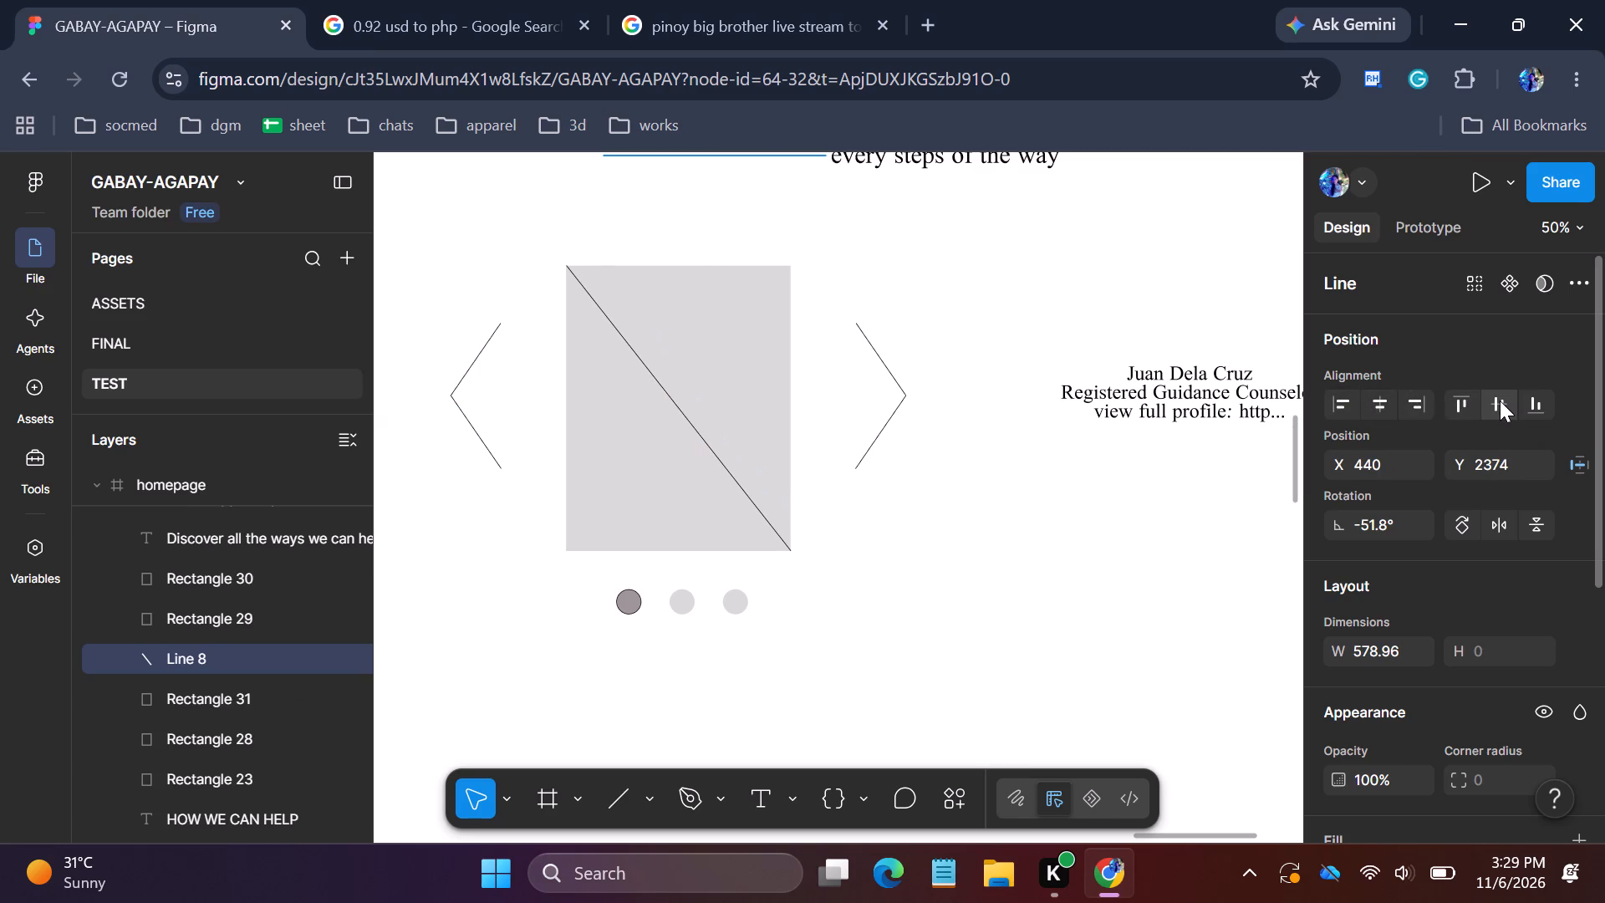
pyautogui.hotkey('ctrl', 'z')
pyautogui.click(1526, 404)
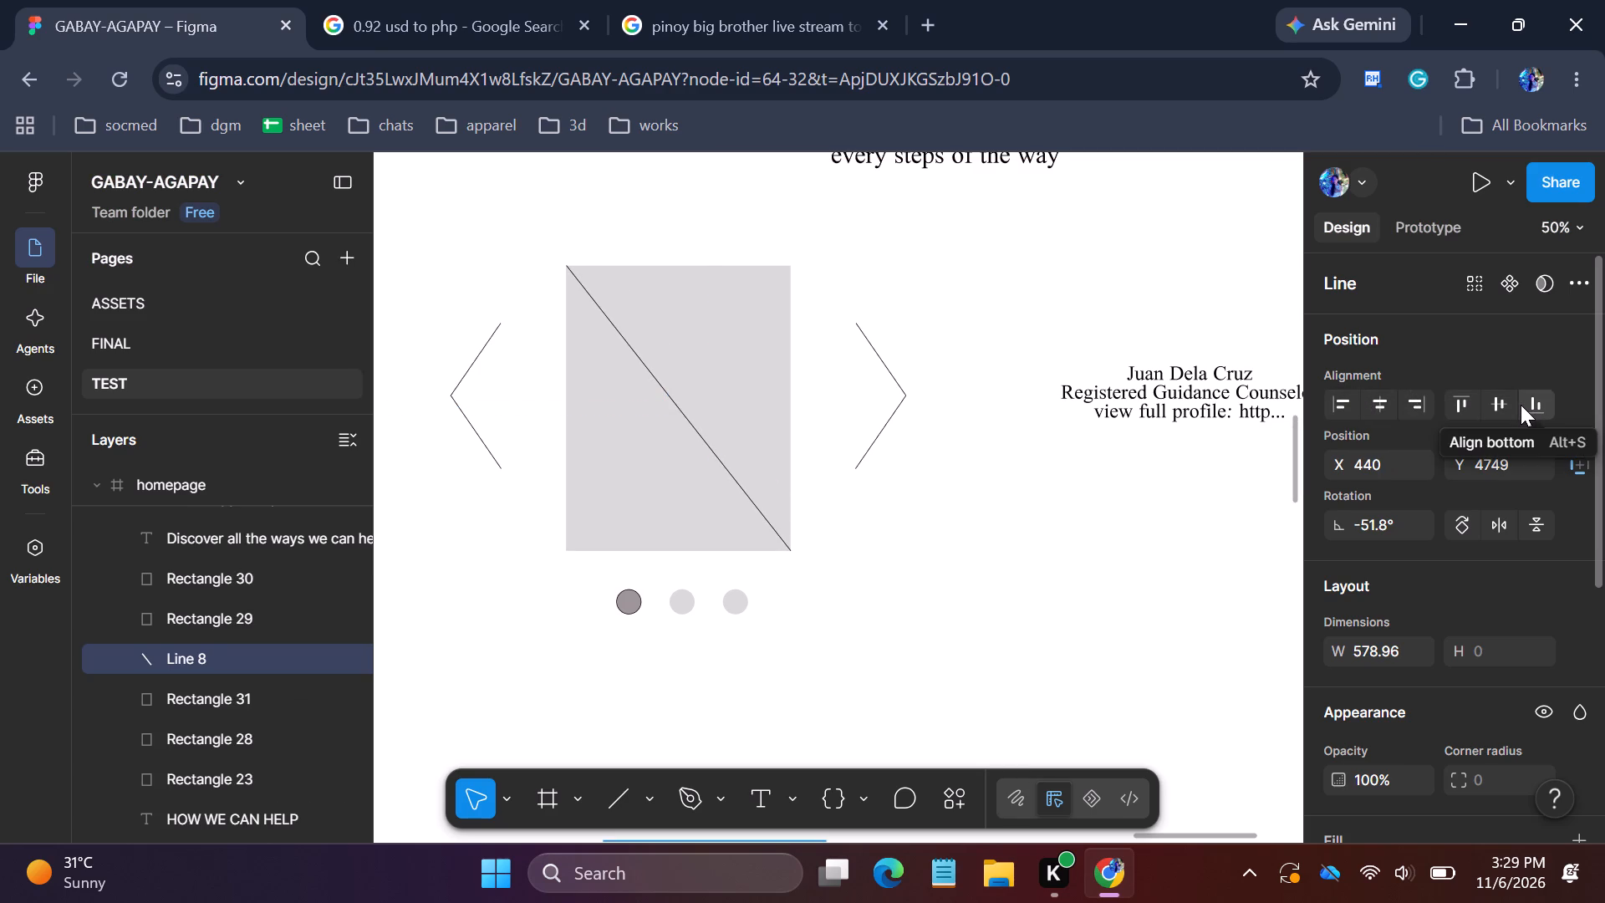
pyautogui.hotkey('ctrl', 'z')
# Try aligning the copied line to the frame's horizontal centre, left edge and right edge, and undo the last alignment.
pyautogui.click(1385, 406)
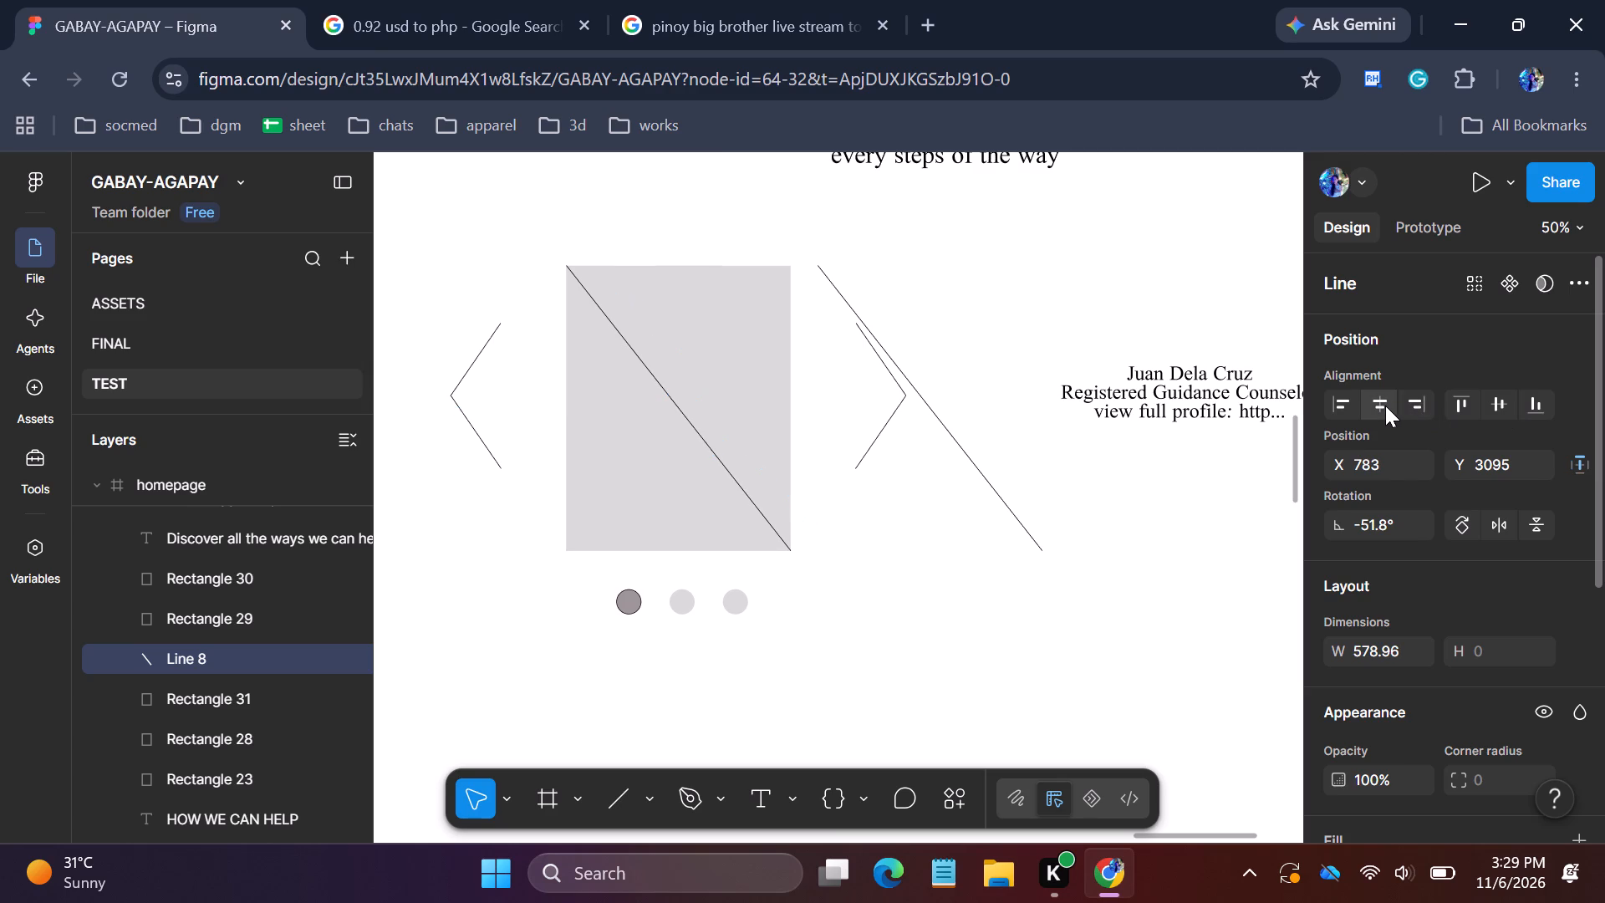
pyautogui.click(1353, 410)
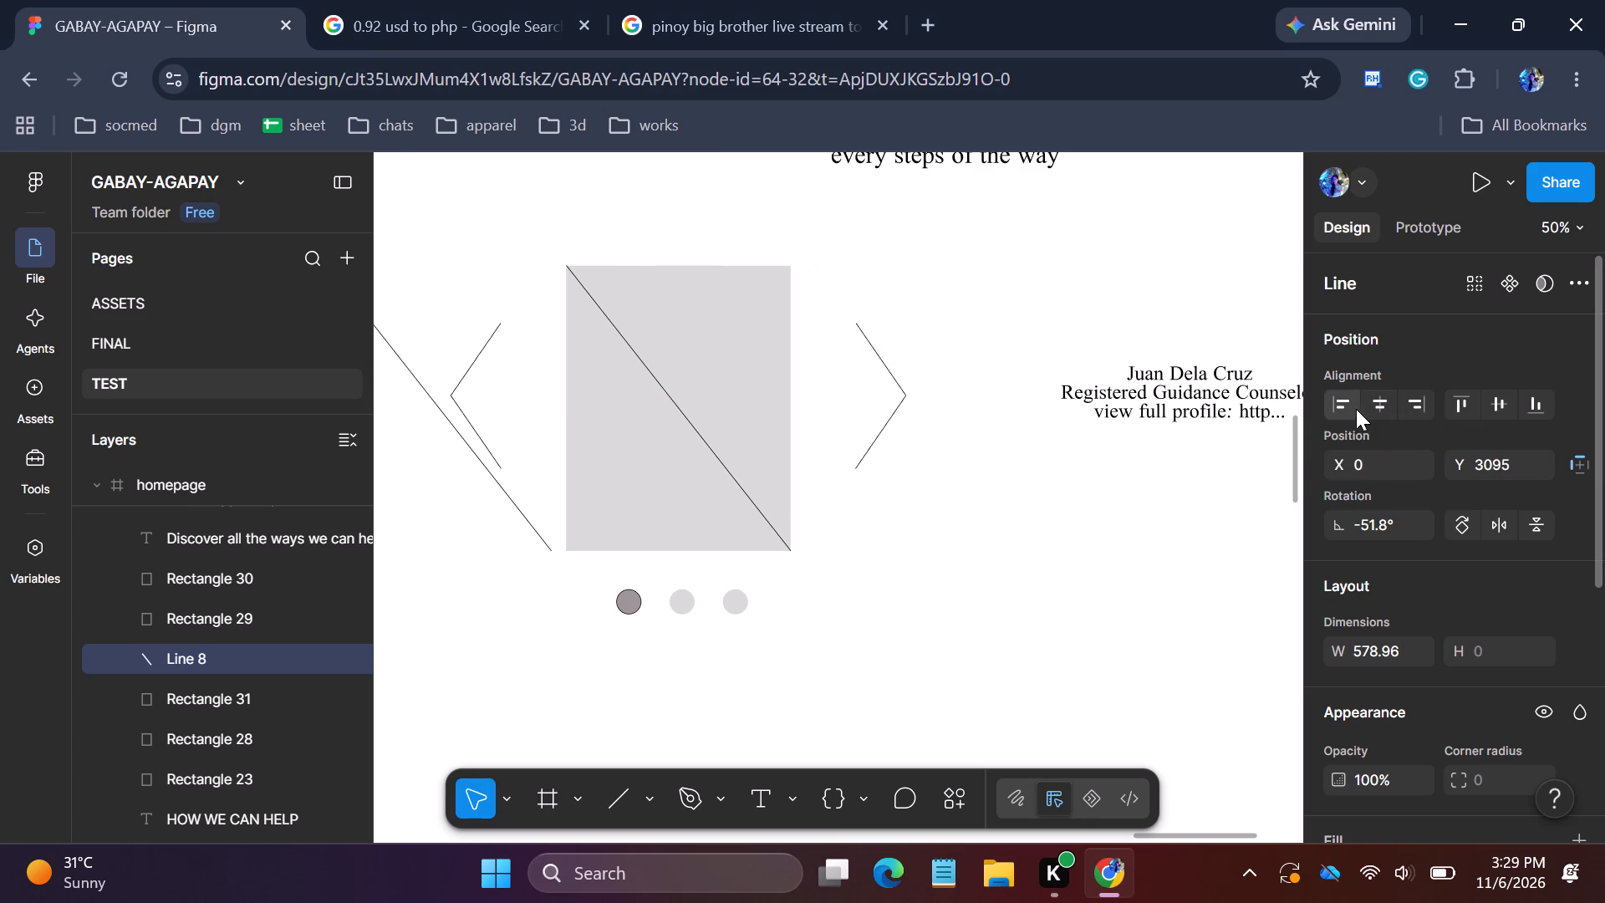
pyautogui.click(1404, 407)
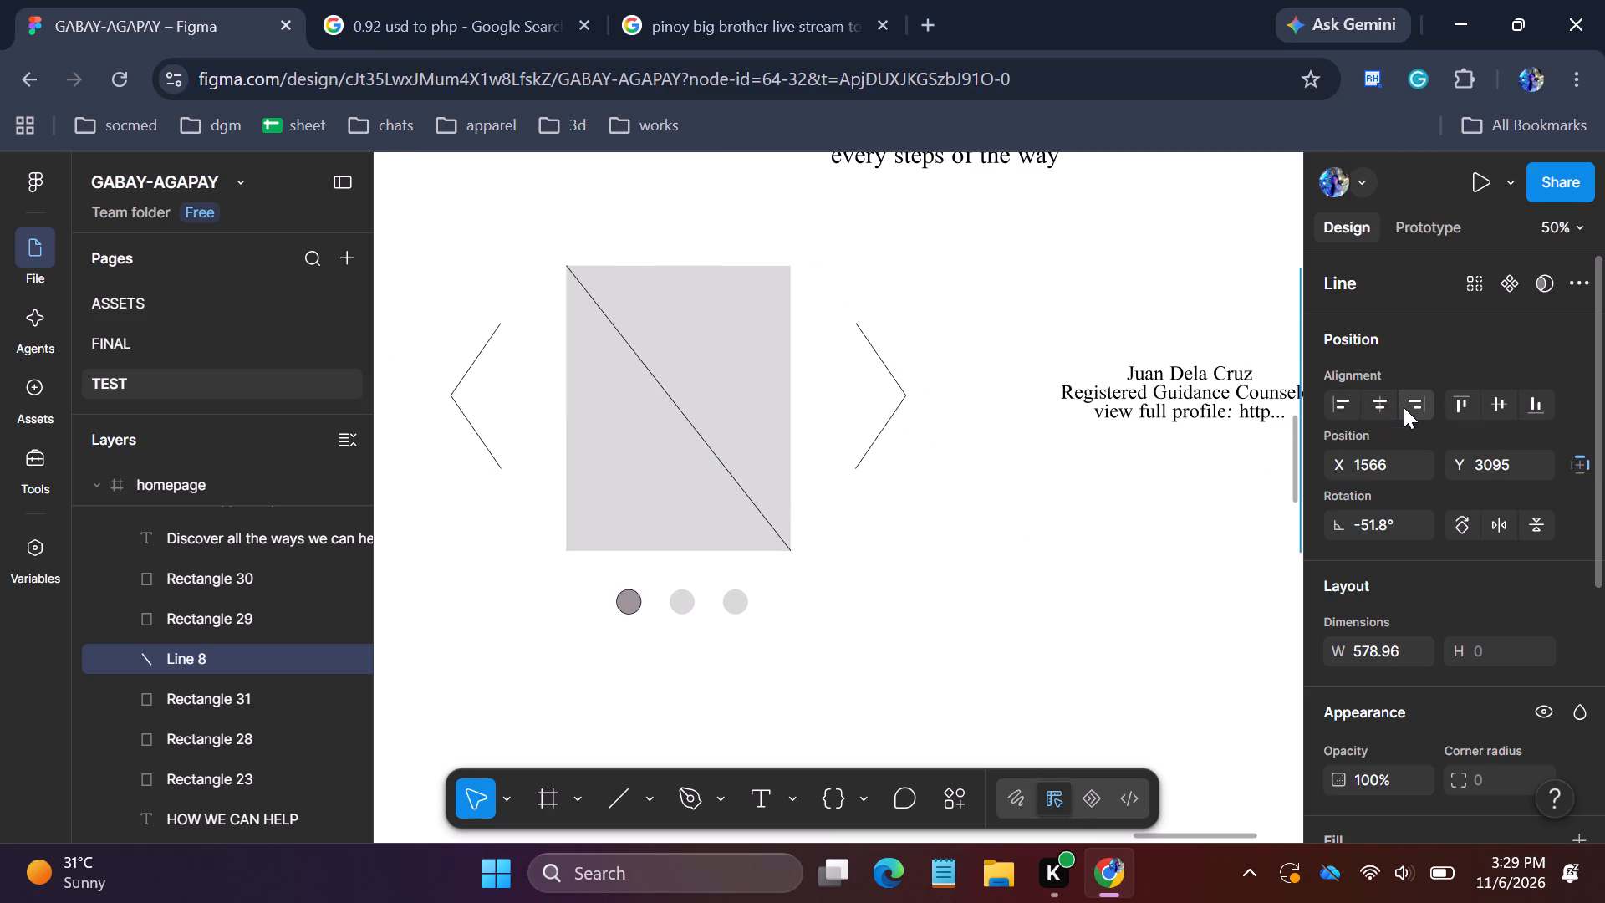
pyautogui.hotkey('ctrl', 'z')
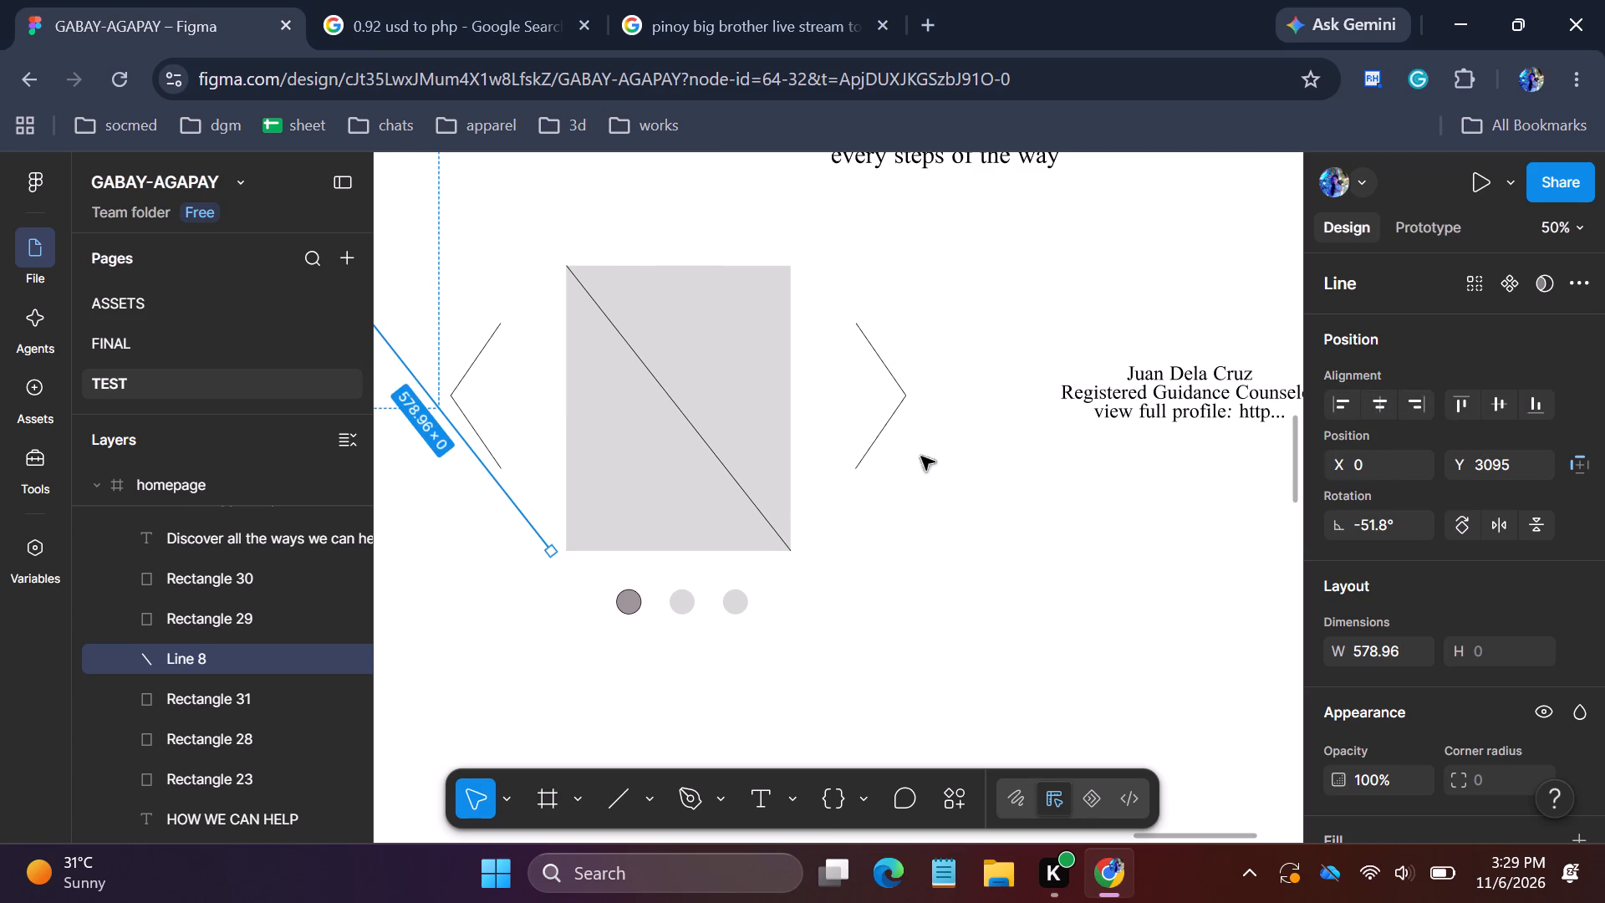
# Flip the copied line horizontally and place it at X 382, Y 3095 so both diagonals cross the placeholder corner to corner.
pyautogui.moveTo(487, 472); pyautogui.dragTo(709, 472)
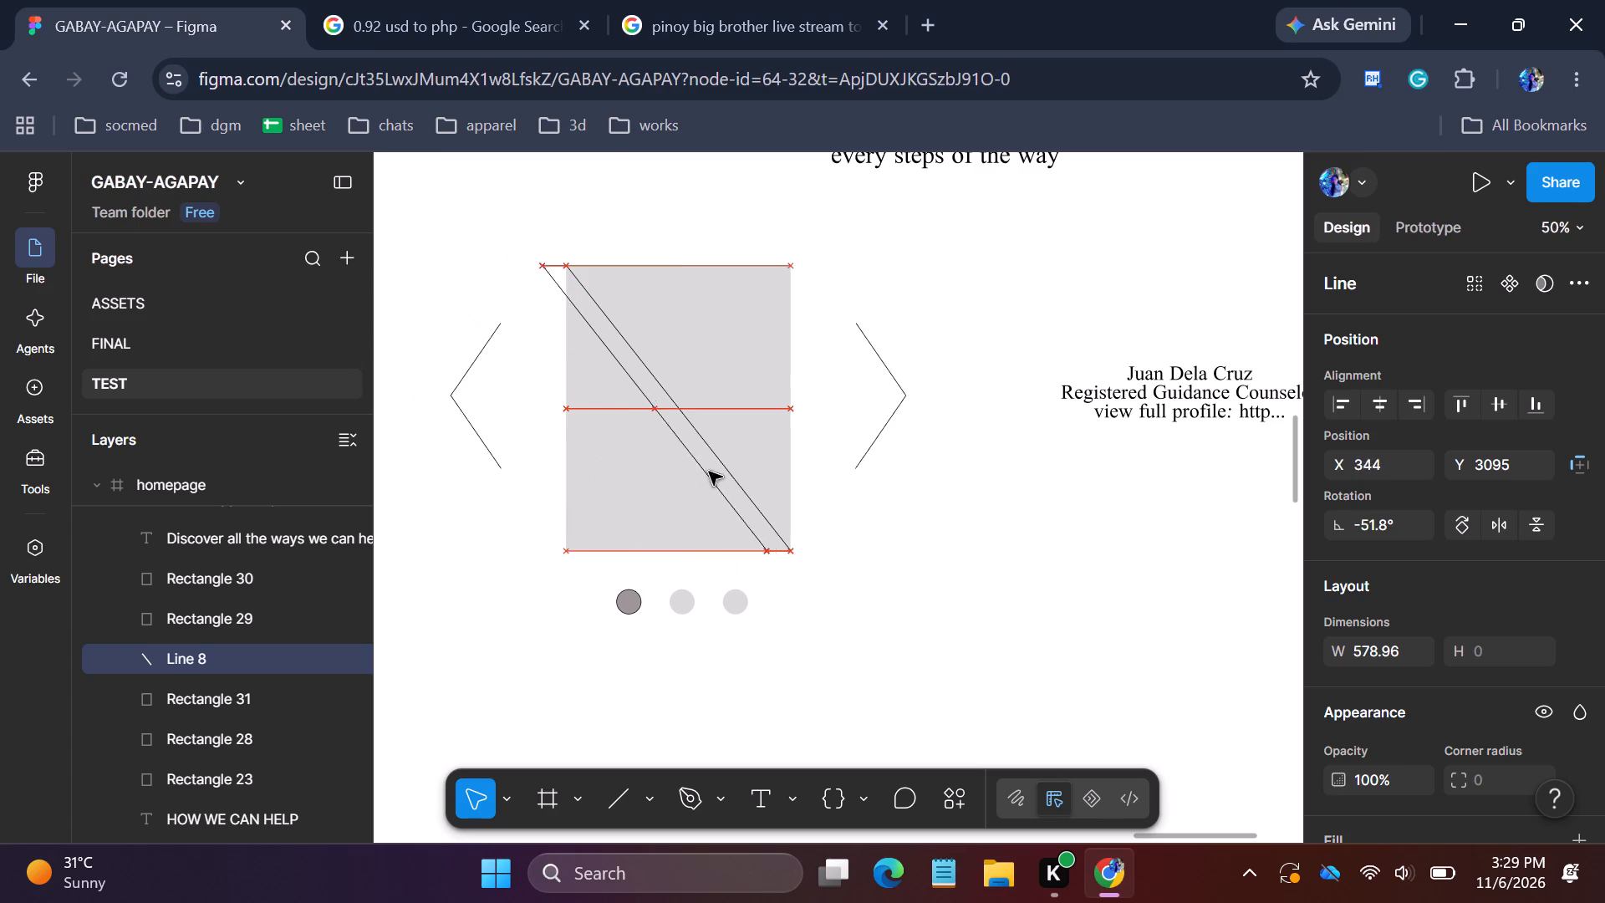
pyautogui.moveTo(709, 472); pyautogui.dragTo(800, 458)
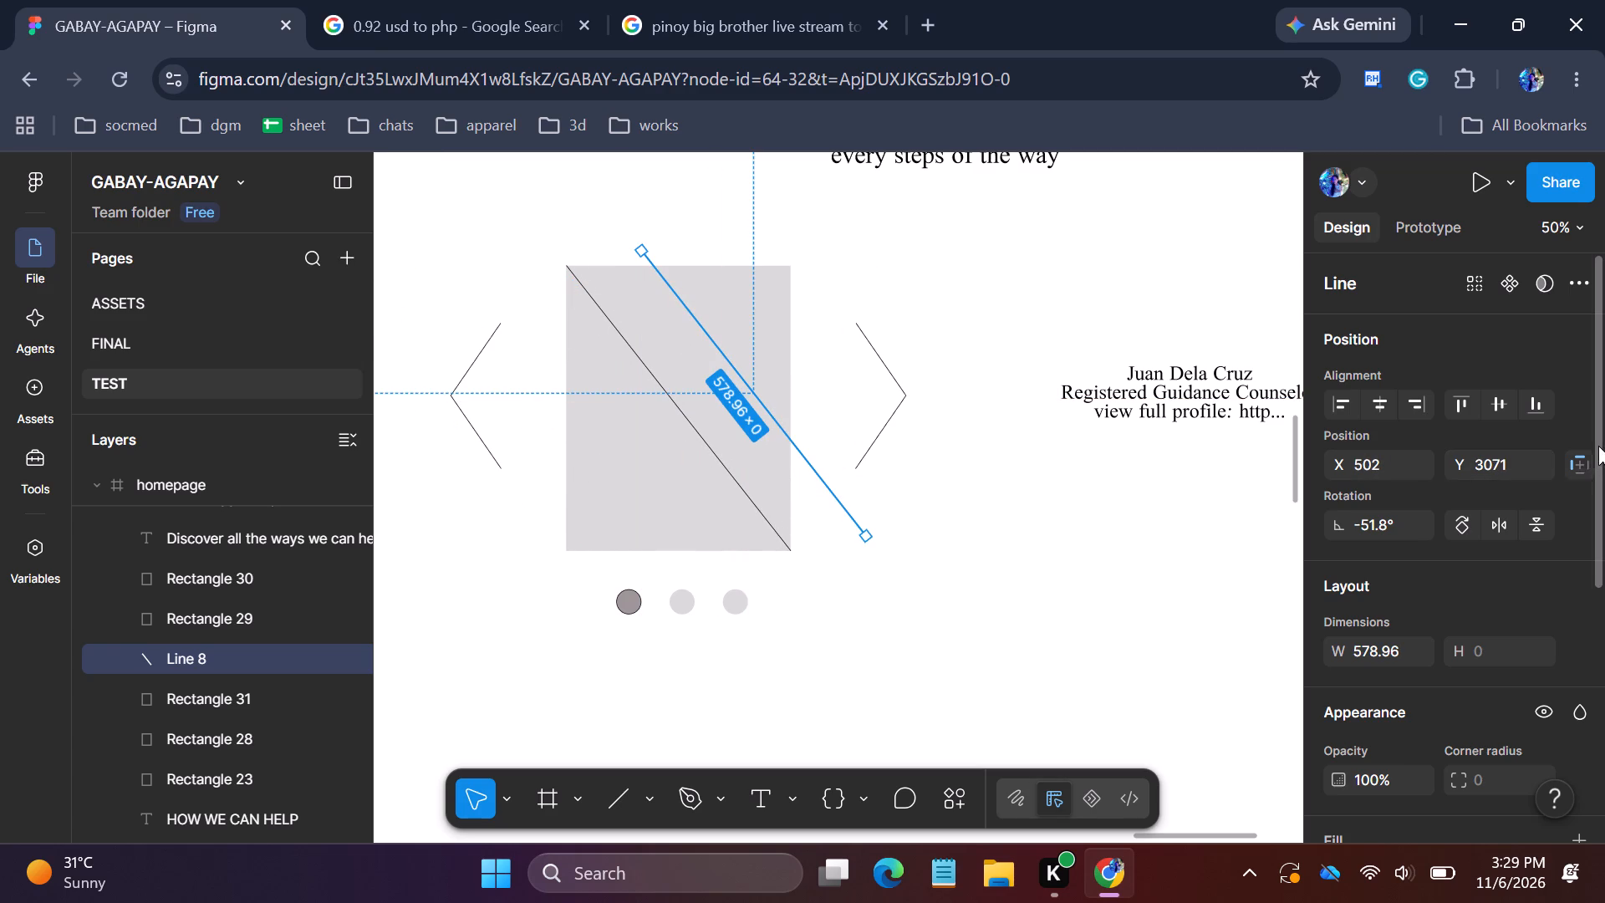
pyautogui.moveTo(1599, 445); pyautogui.dragTo(1600, 503)
pyautogui.click(1493, 423)
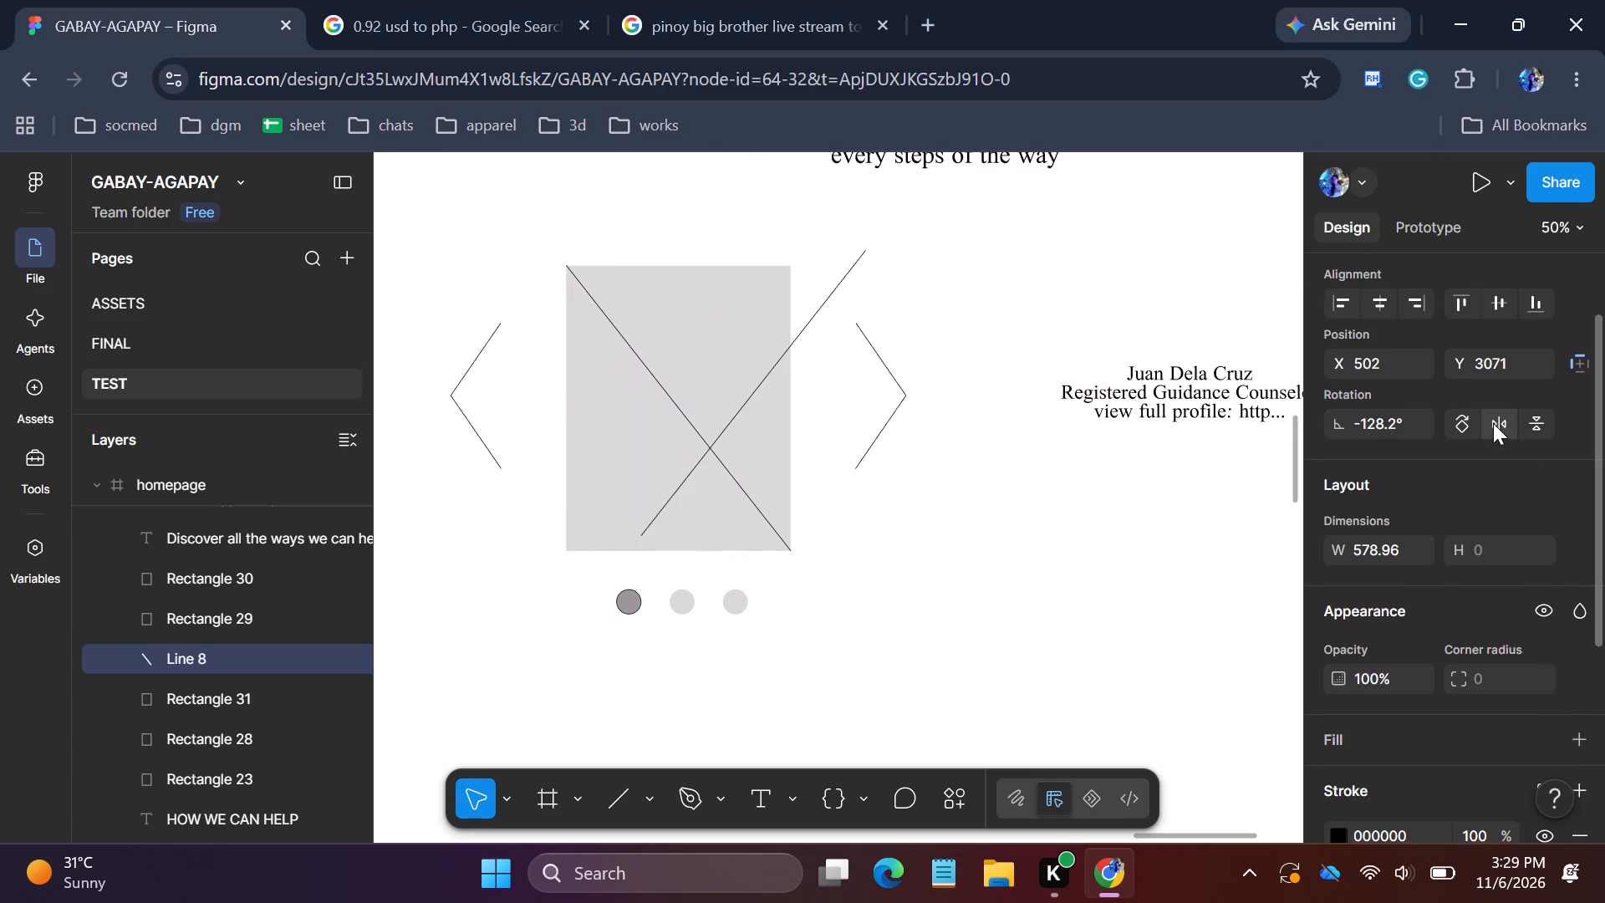
pyautogui.moveTo(774, 364); pyautogui.dragTo(694, 383)
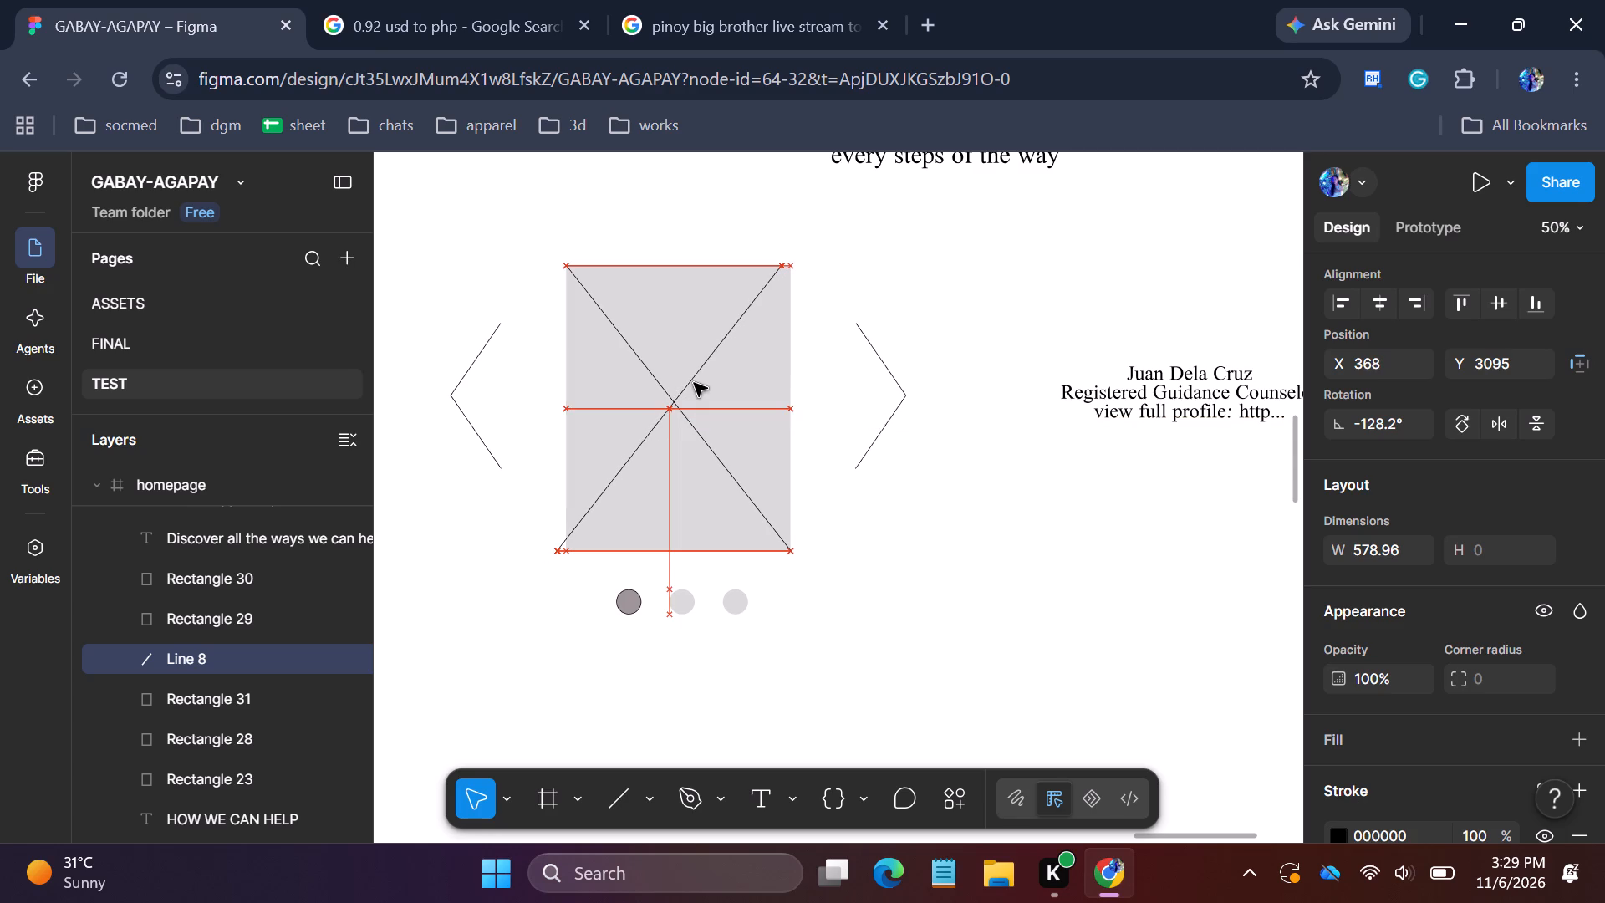
pyautogui.moveTo(694, 383); pyautogui.dragTo(695, 383)
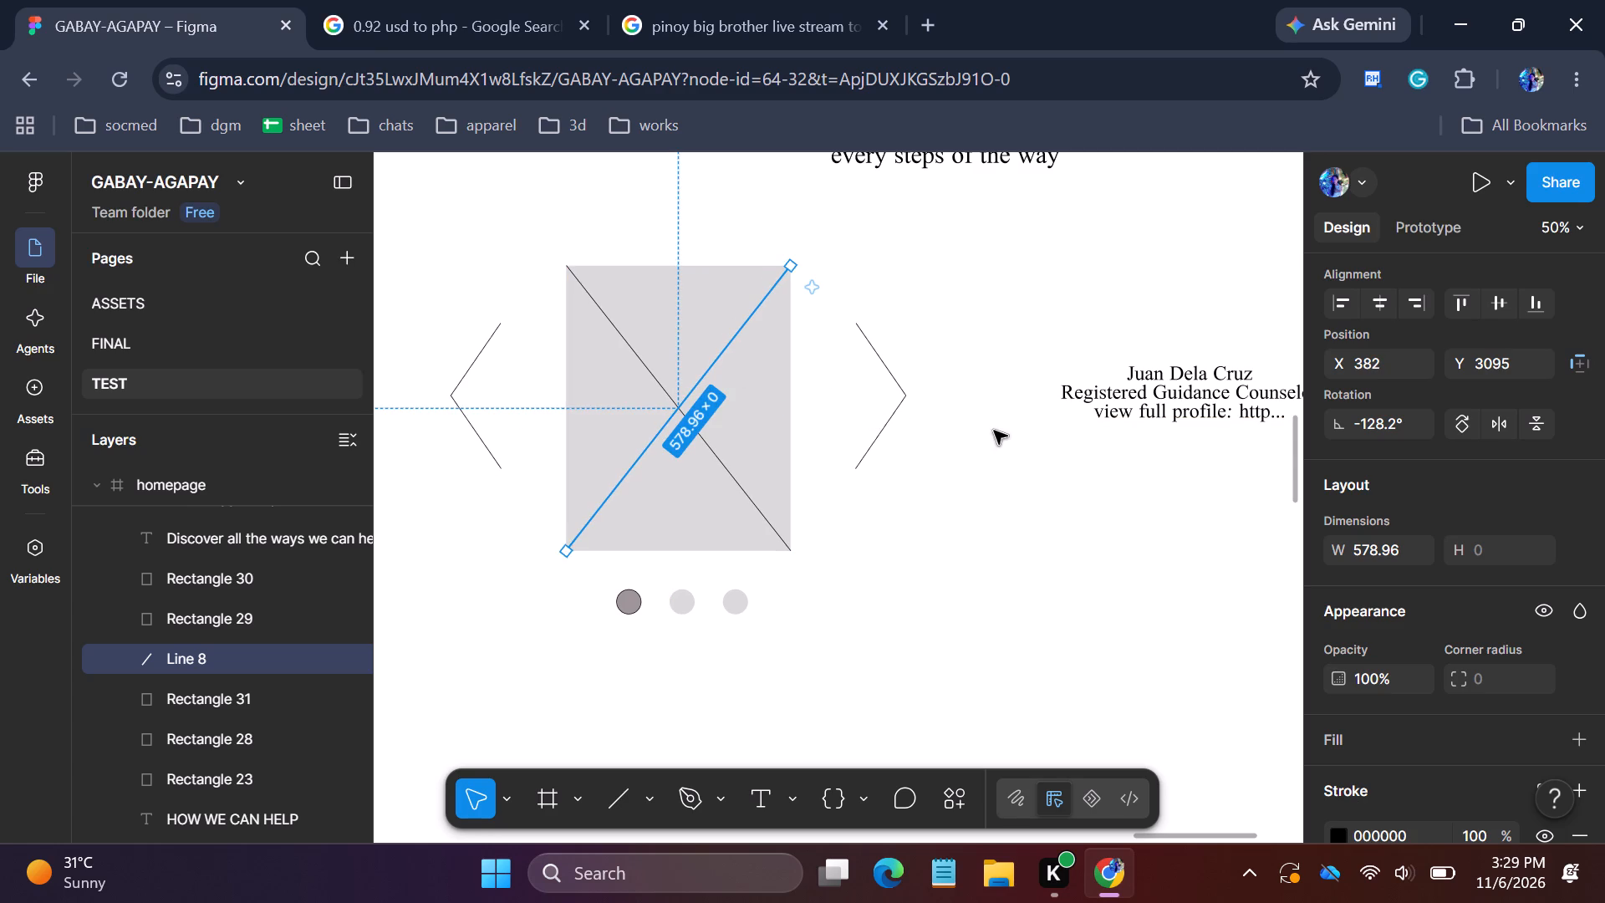
# Copy the original diagonal line of the OUR CARE TEAMS image placeholder and paste a duplicate of it.
pyautogui.click(991, 467)
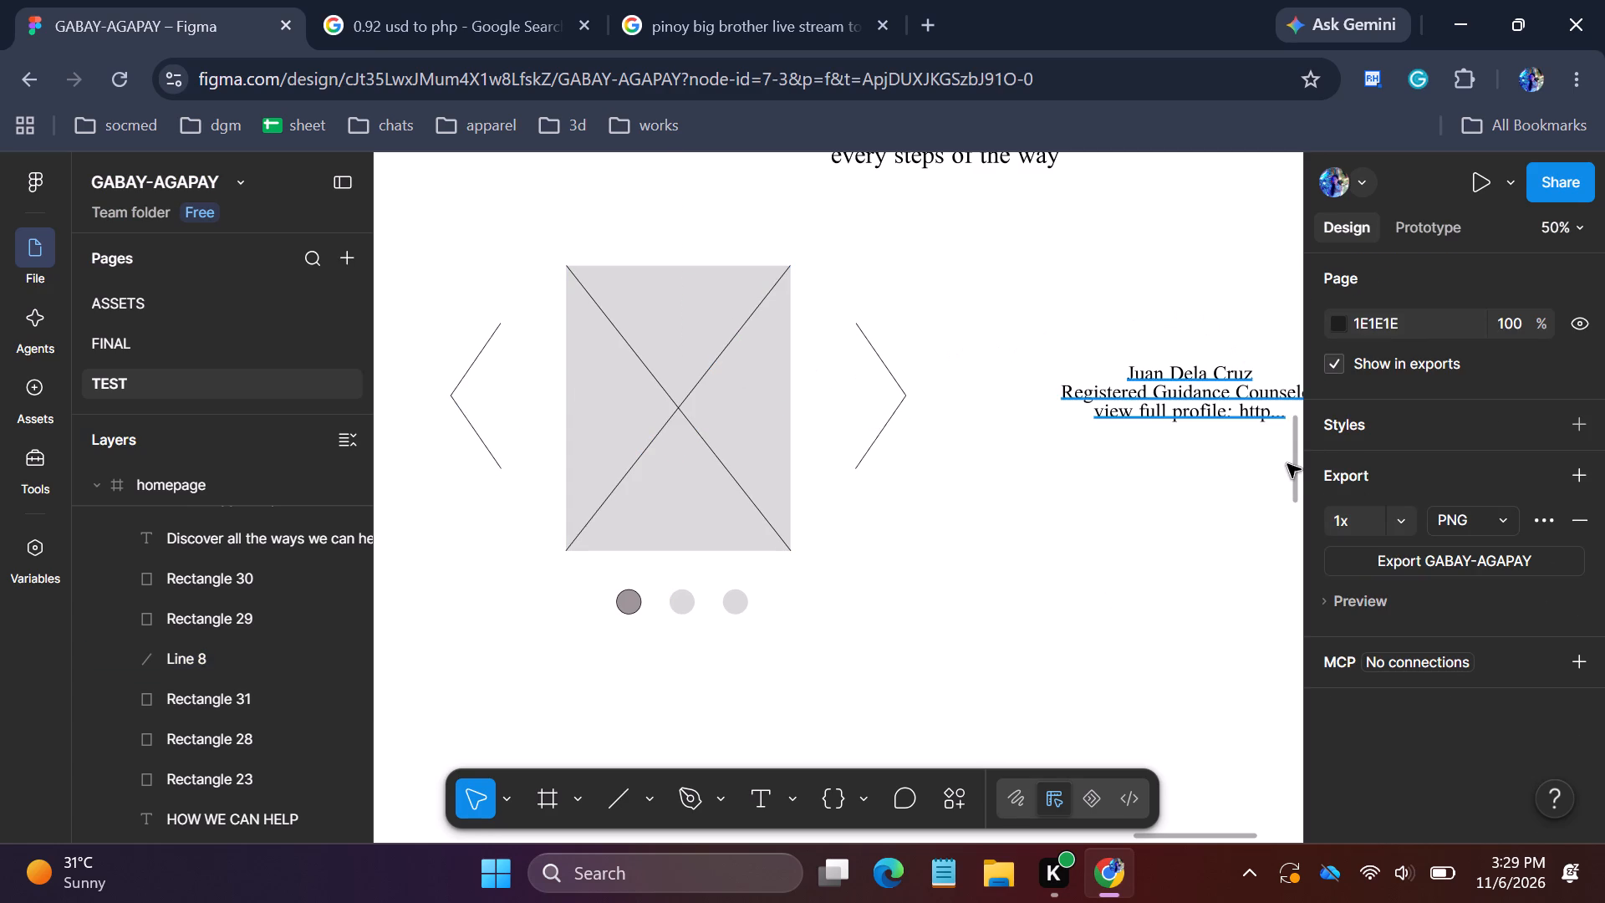
pyautogui.moveTo(1293, 457); pyautogui.dragTo(1293, 373)
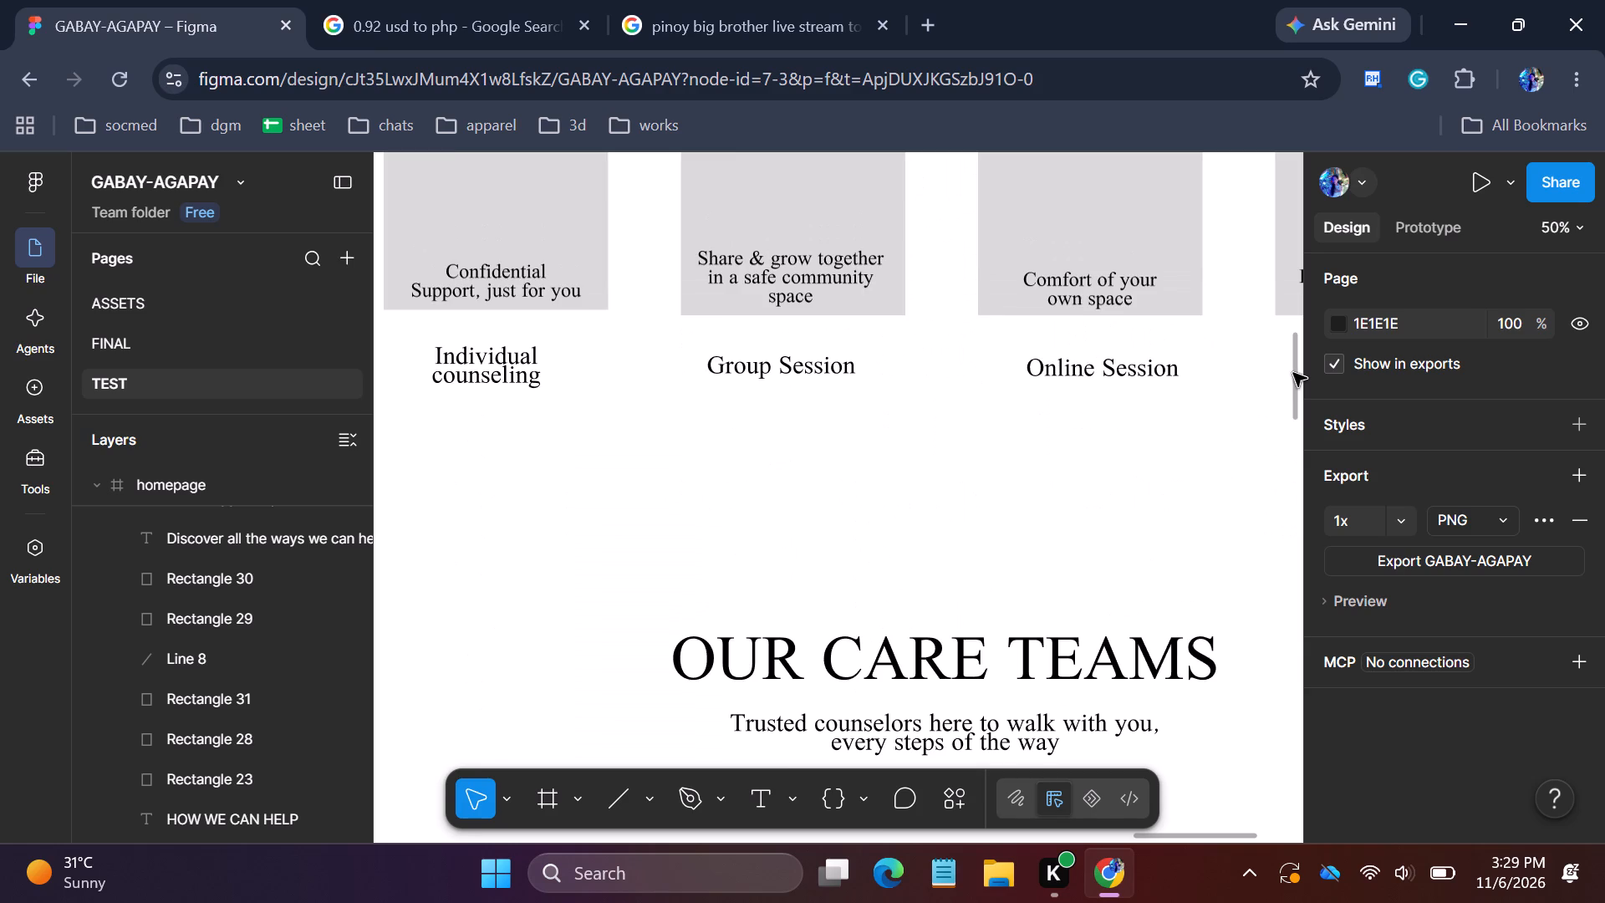
pyautogui.moveTo(1293, 373); pyautogui.dragTo(1294, 431)
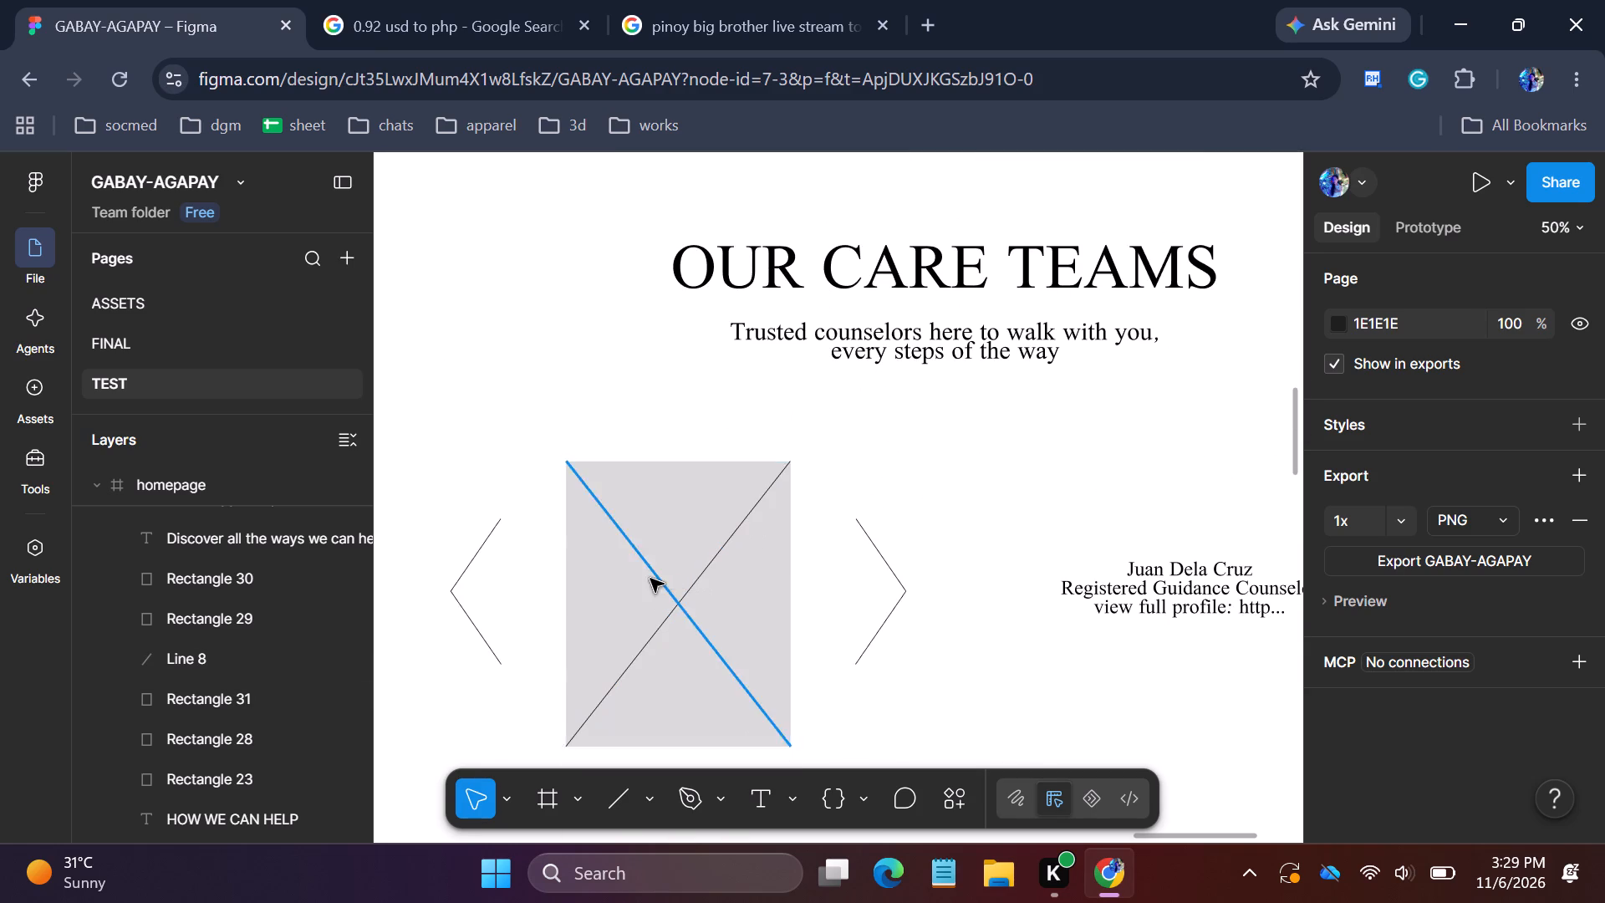
pyautogui.click(651, 567)
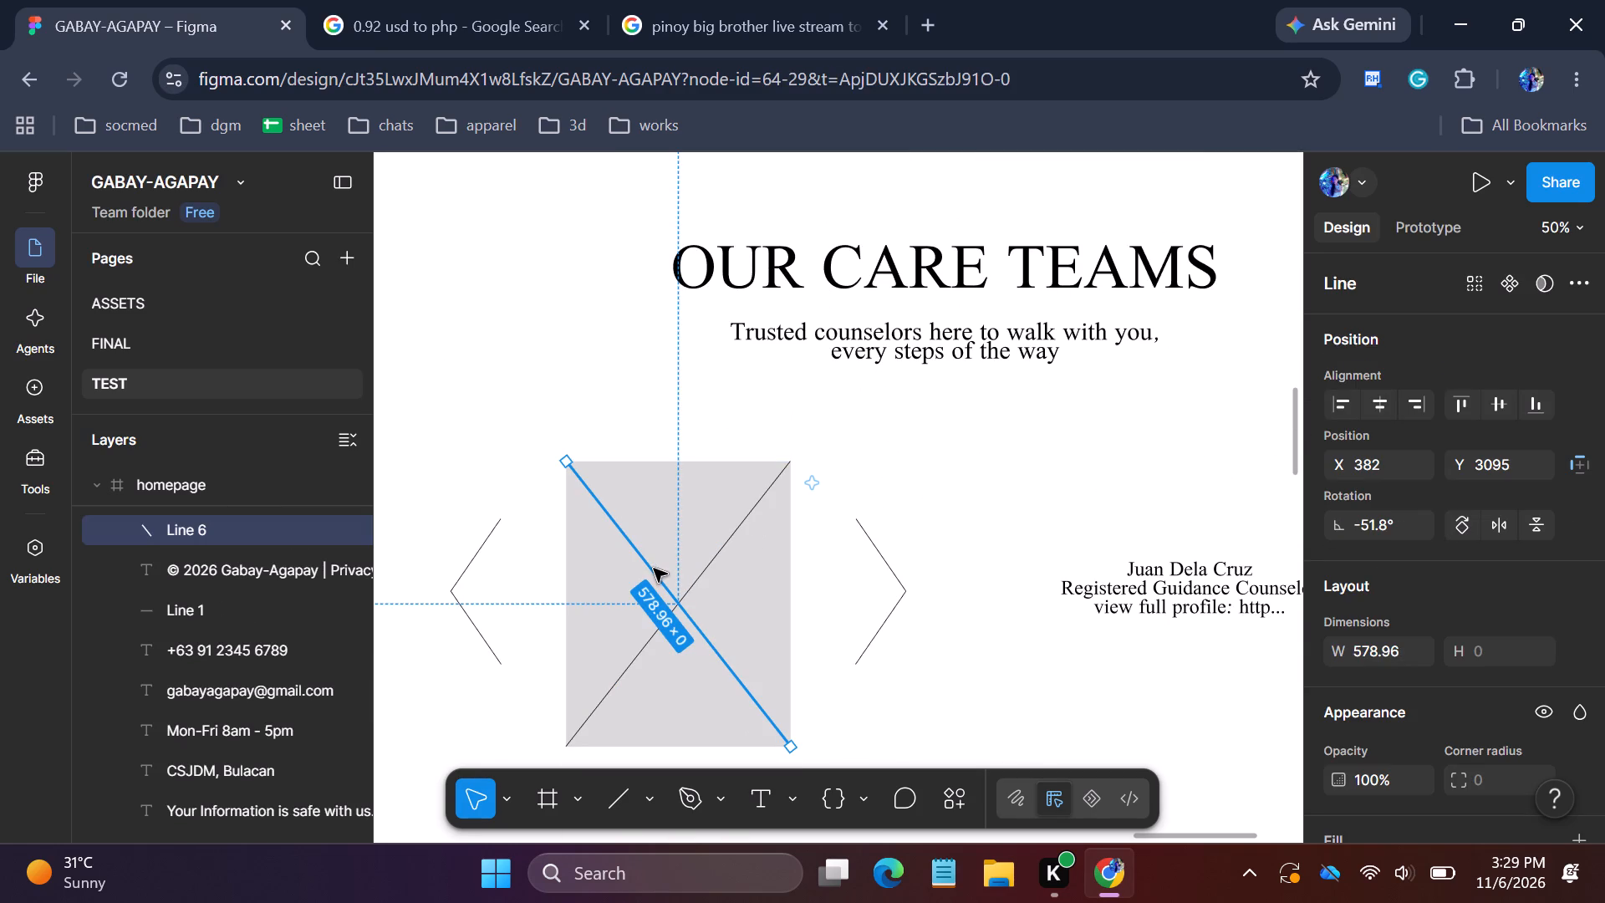
pyautogui.hotkey('ctrl', 'c')
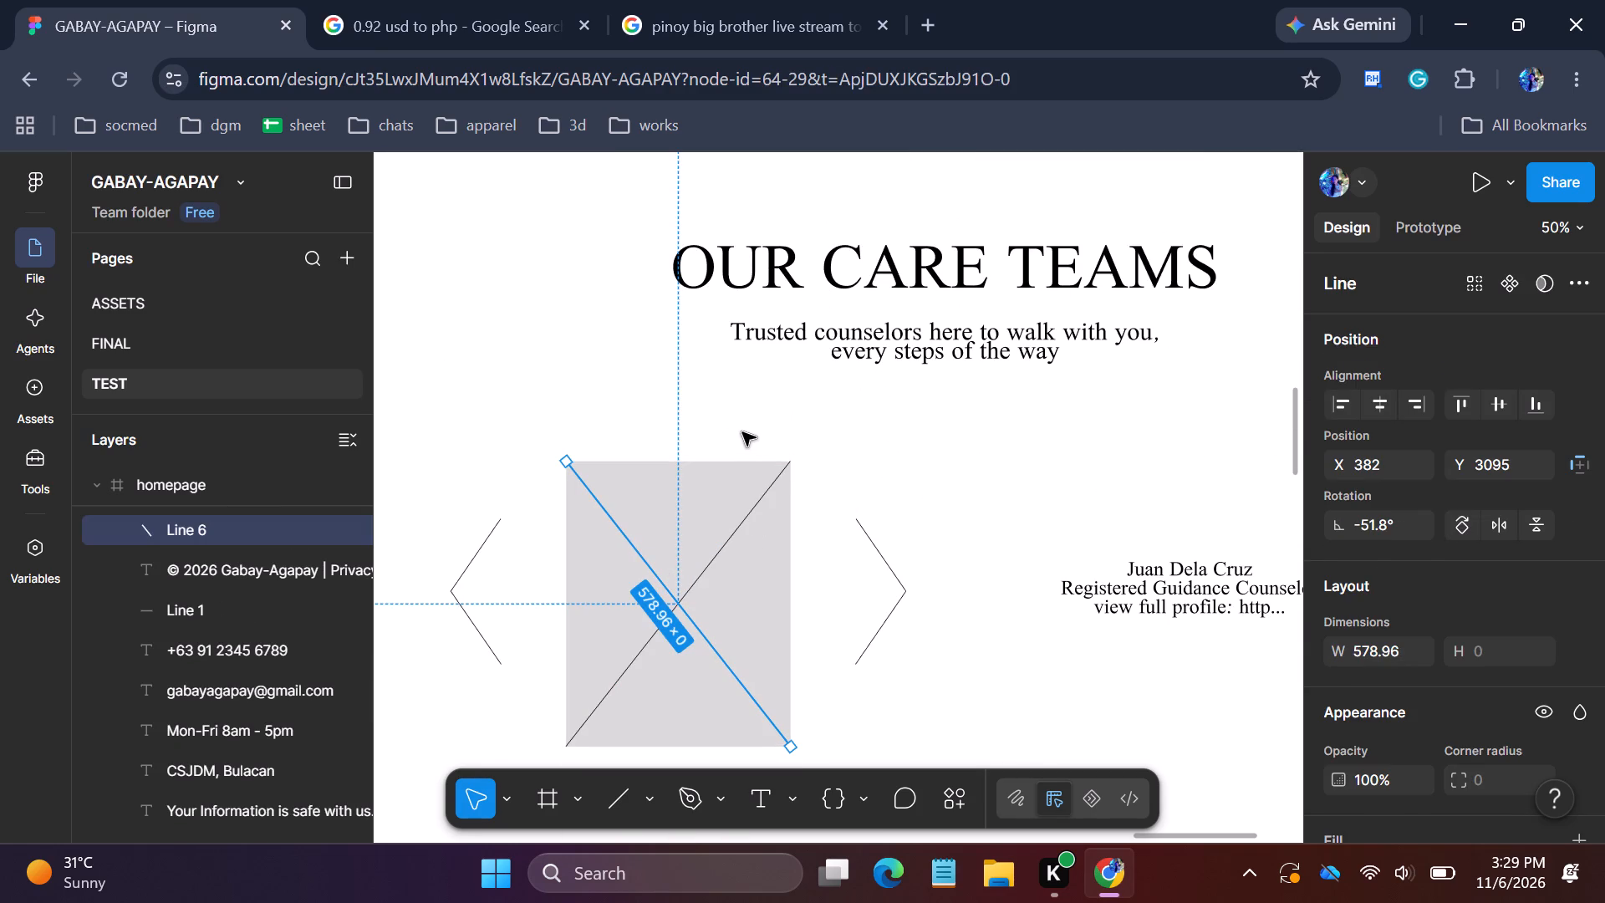
pyautogui.click(741, 431)
pyautogui.hotkey('ctrl', 'v')
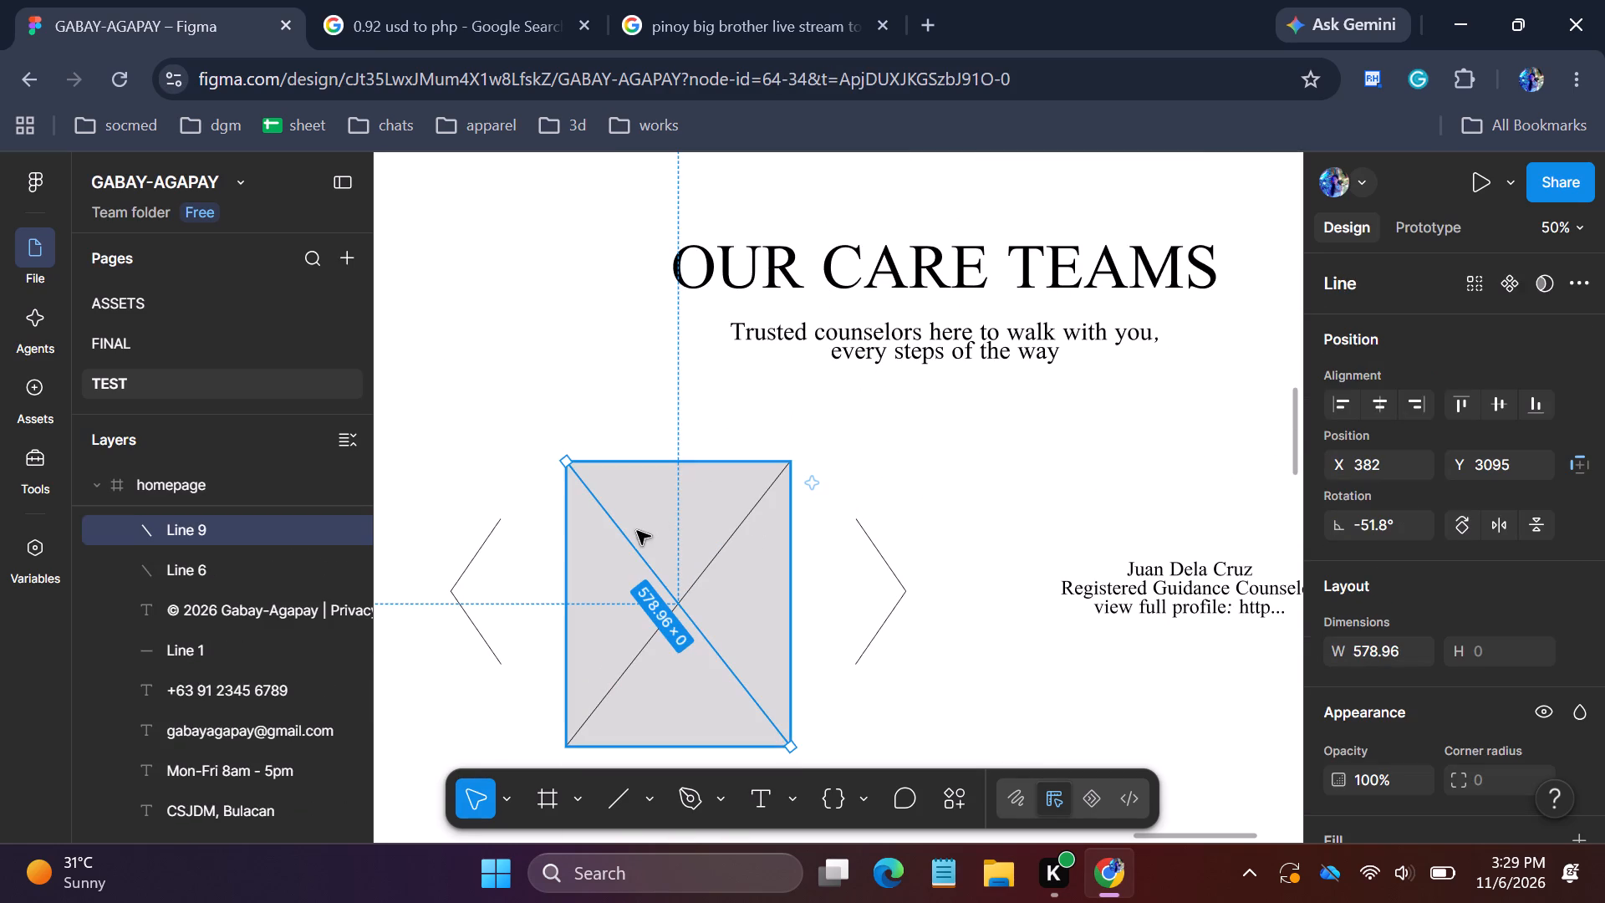
# Move the pasted diagonal up to the Individual counseling card under HOW WE CAN HELP, at about X 172, Y 1950.
pyautogui.moveTo(629, 543); pyautogui.dragTo(589, 223)
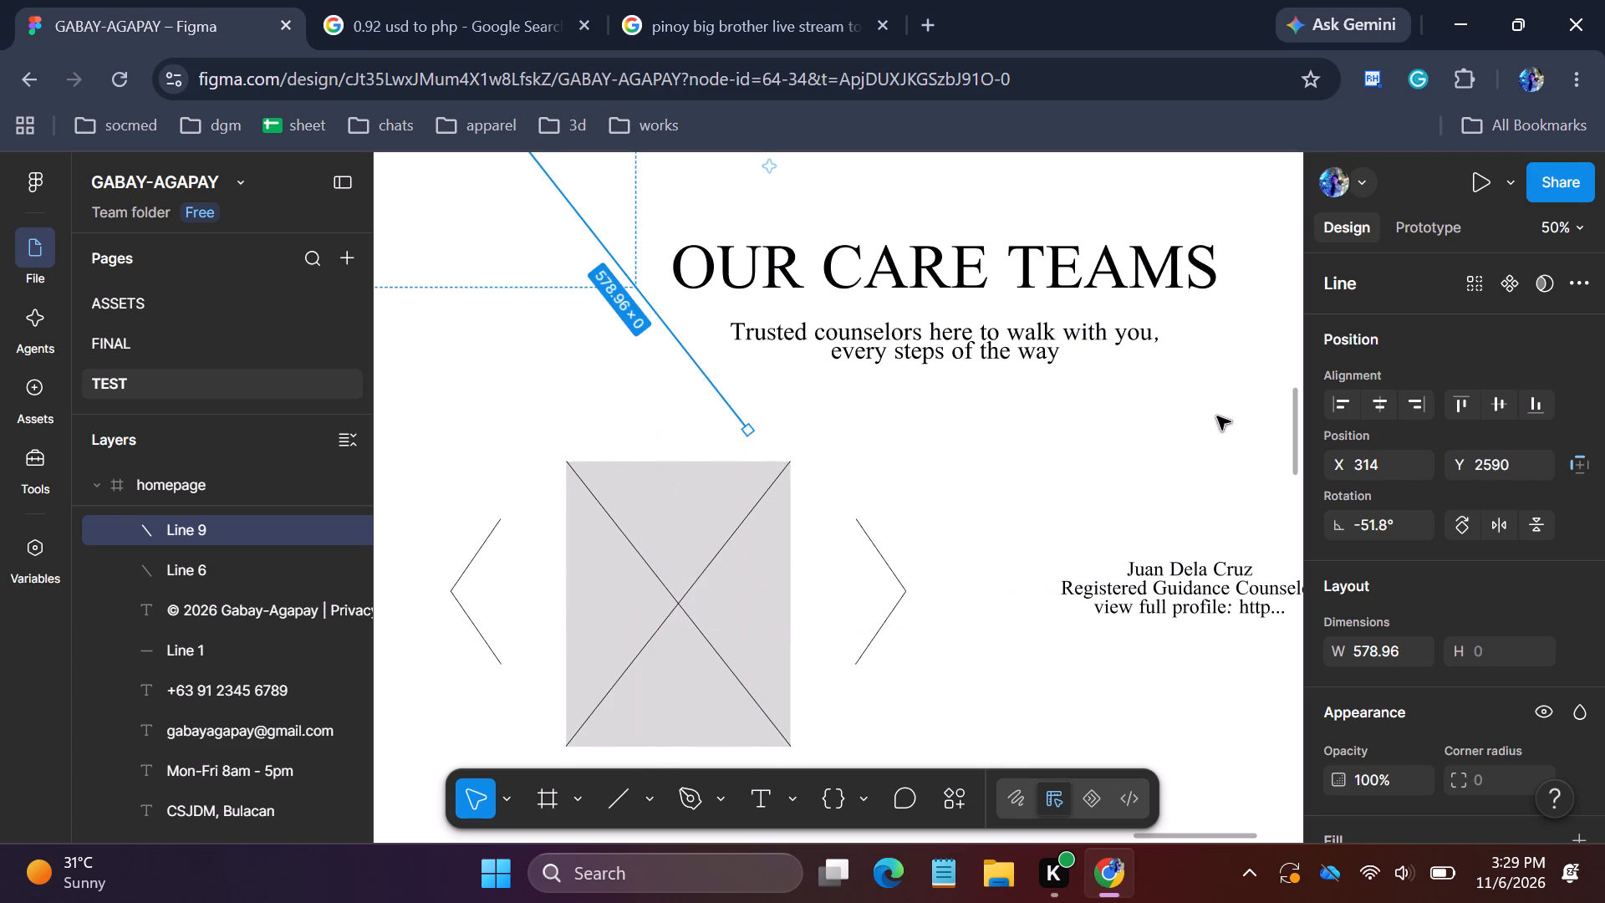
pyautogui.click(1297, 442)
pyautogui.moveTo(1292, 446); pyautogui.dragTo(1292, 390)
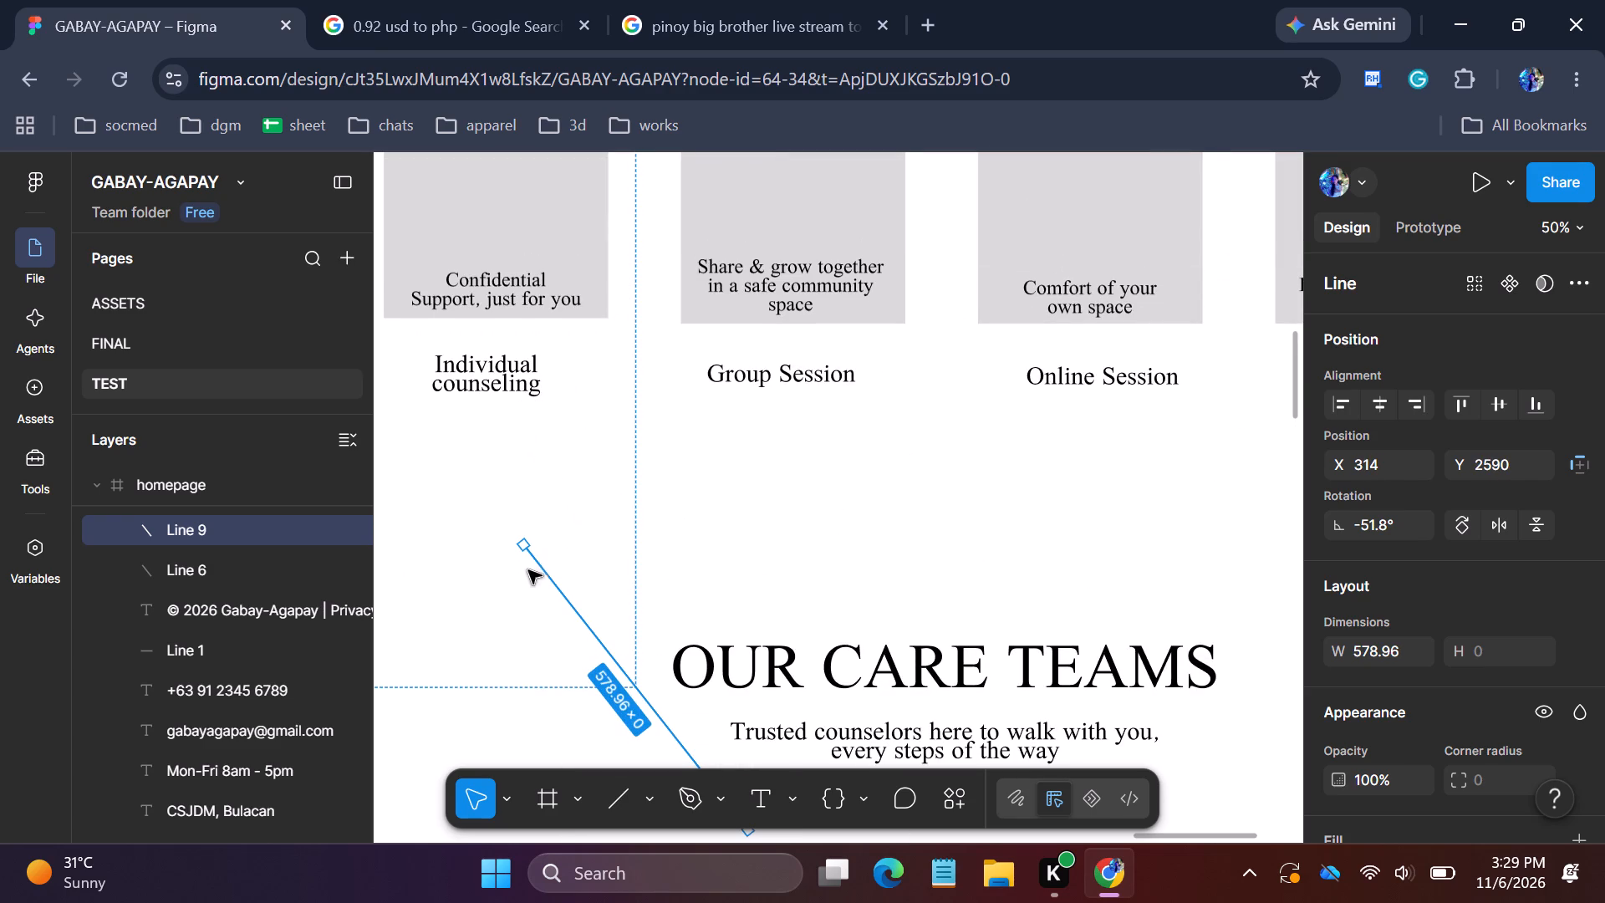
pyautogui.moveTo(539, 574); pyautogui.dragTo(540, 552)
pyautogui.click(553, 582)
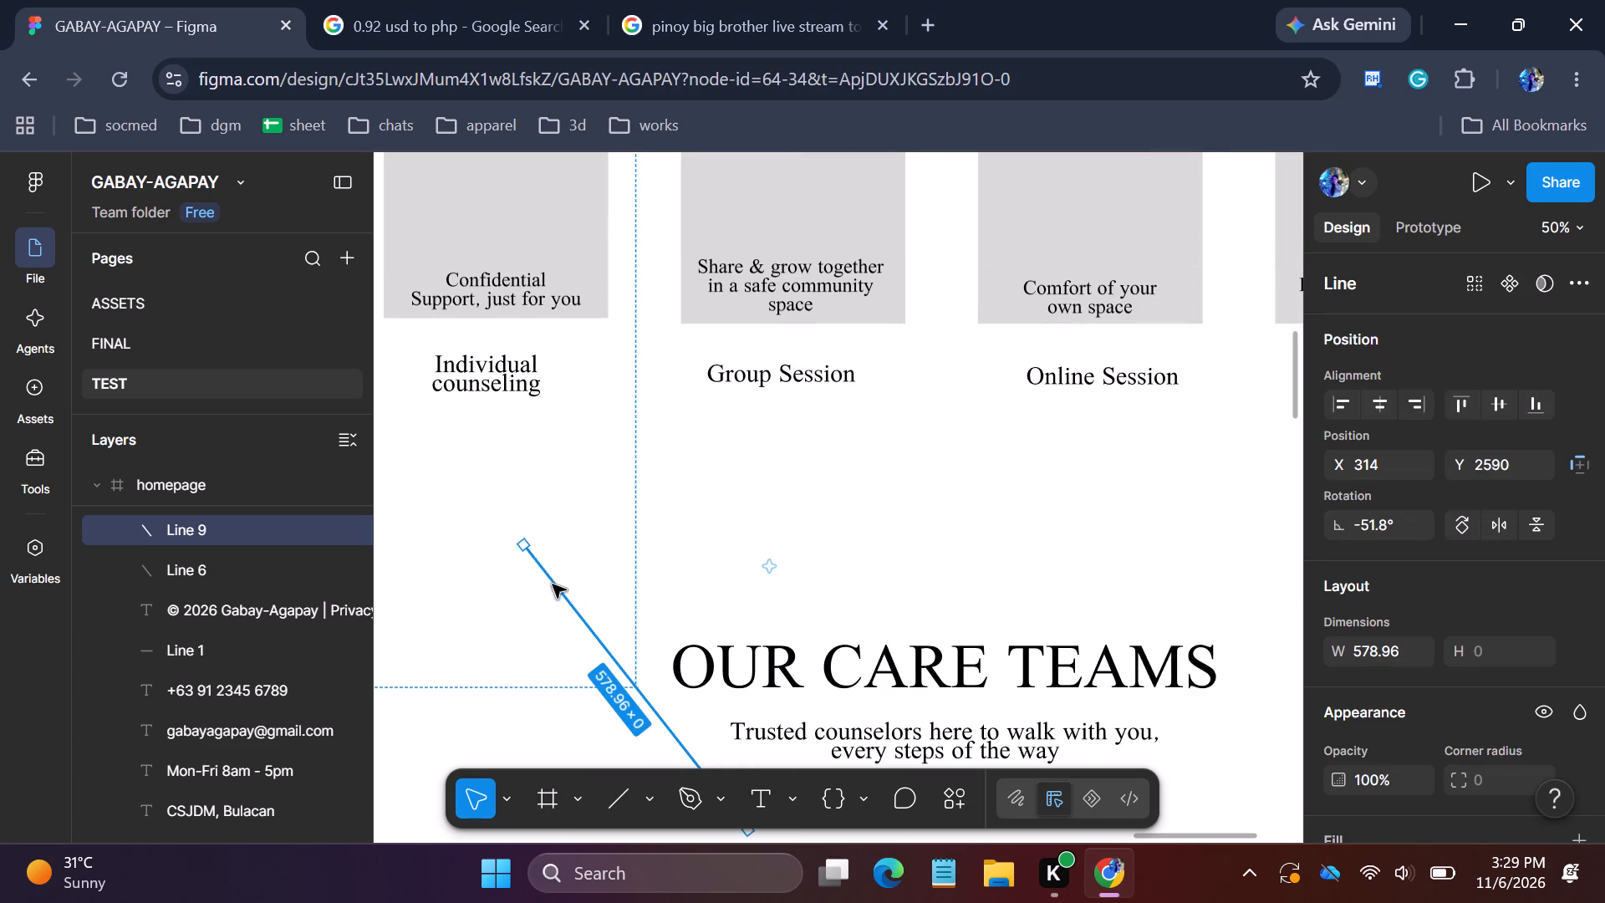
pyautogui.moveTo(553, 589); pyautogui.dragTo(461, 188)
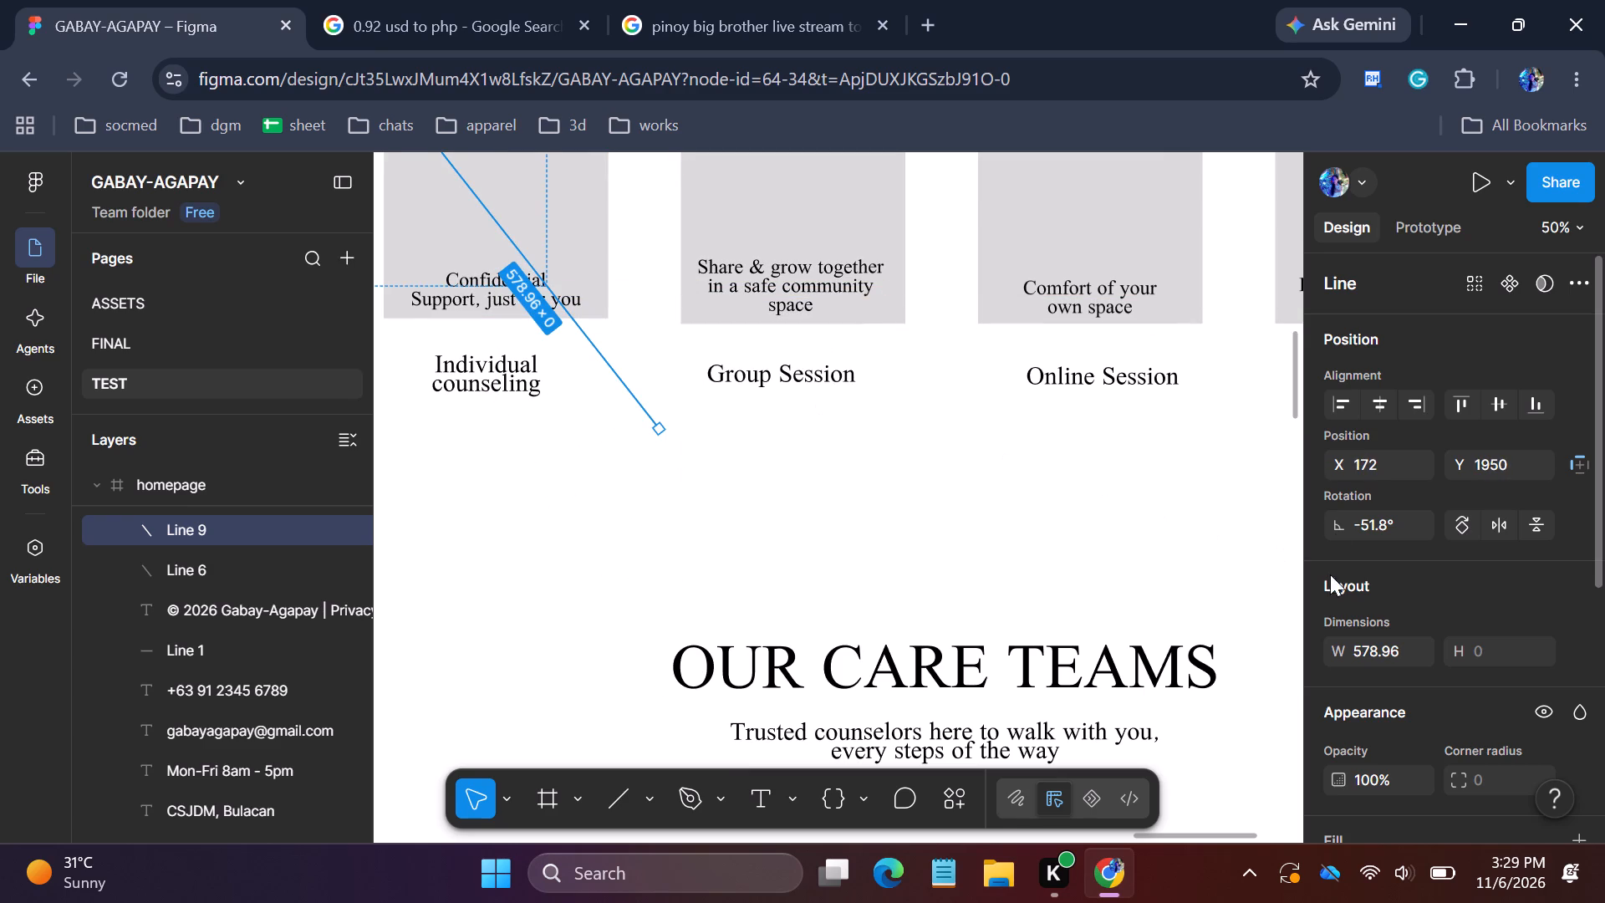
# Position the diagonal over the Individual counseling placeholder rectangle, finishing at X 101, Y 1774.
pyautogui.moveTo(1297, 395); pyautogui.dragTo(1297, 332)
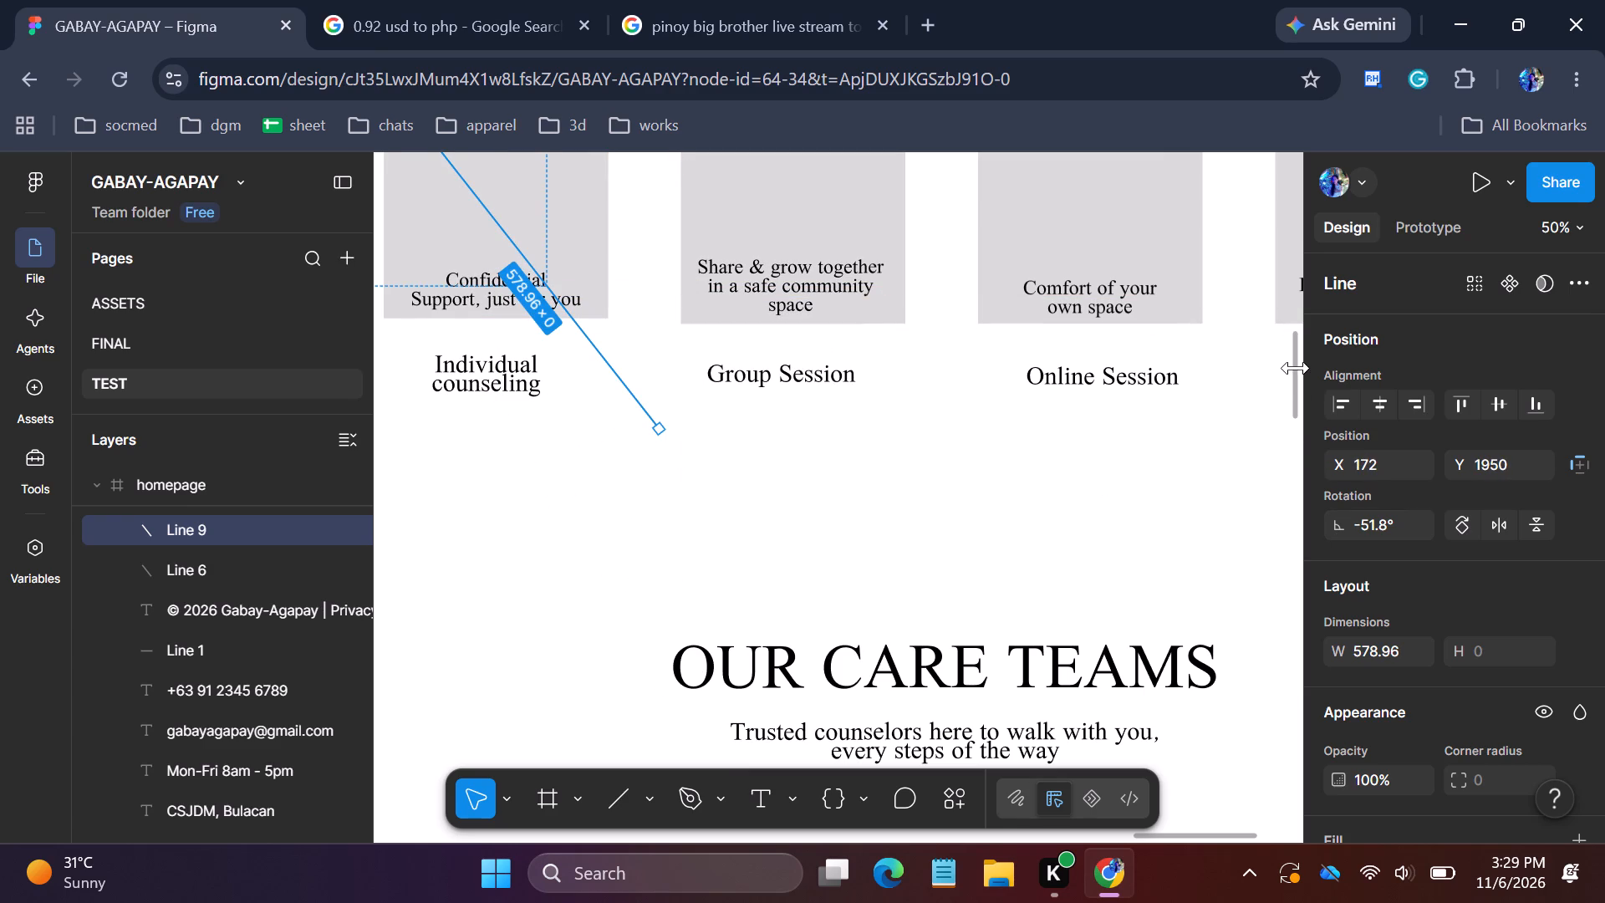
pyautogui.moveTo(1292, 374); pyautogui.dragTo(1302, 338)
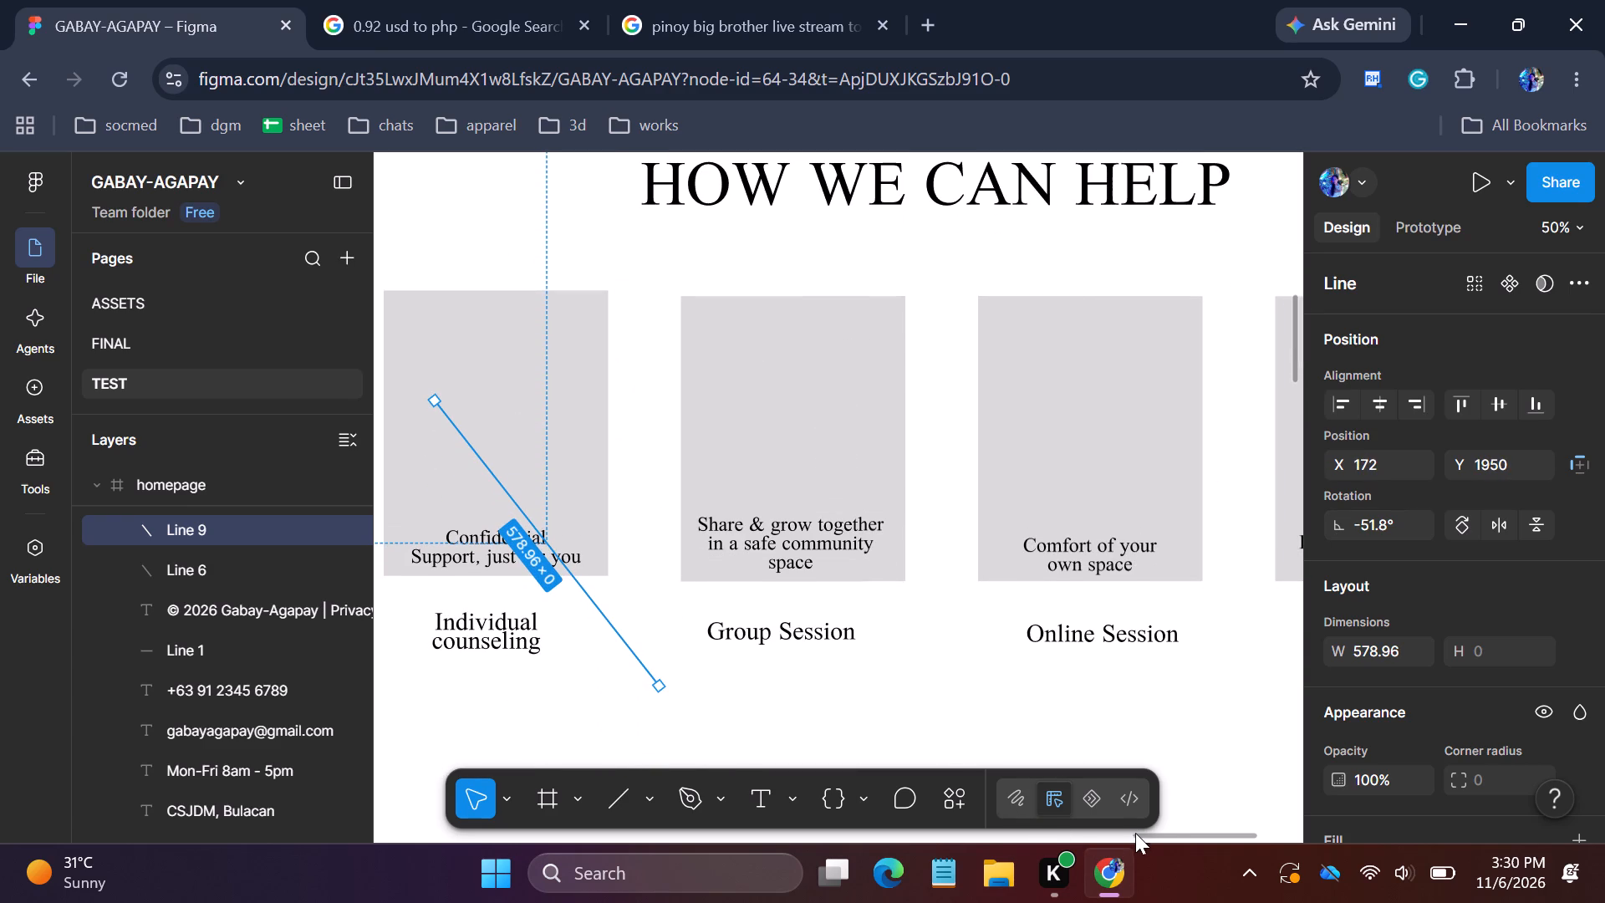
pyautogui.moveTo(1138, 837); pyautogui.dragTo(1098, 838)
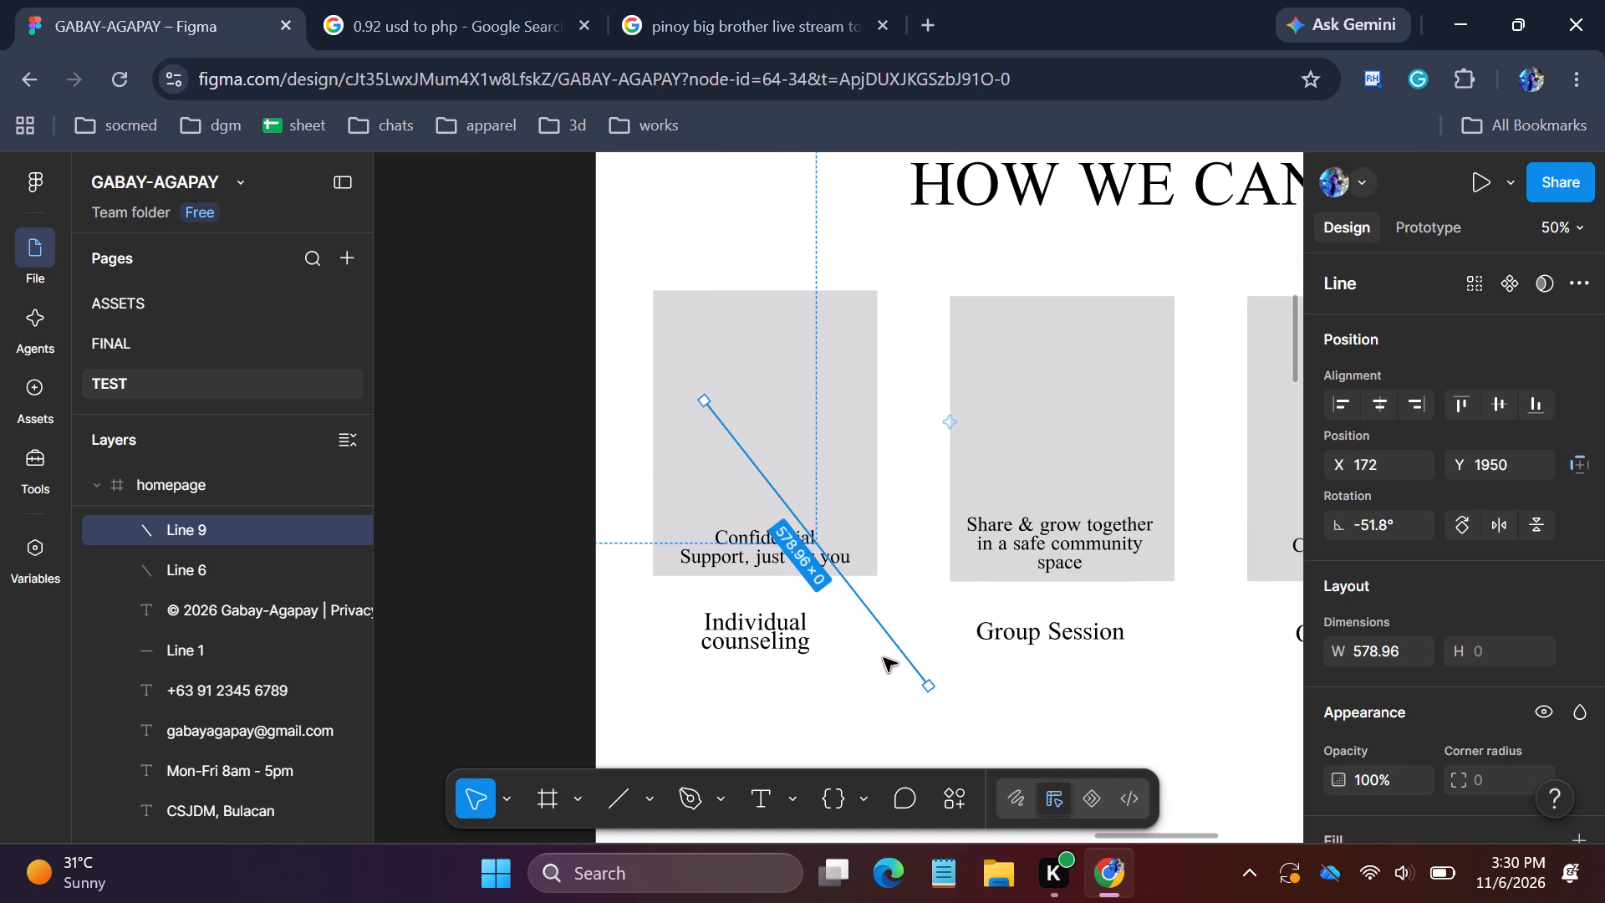
pyautogui.moveTo(908, 653); pyautogui.dragTo(883, 614)
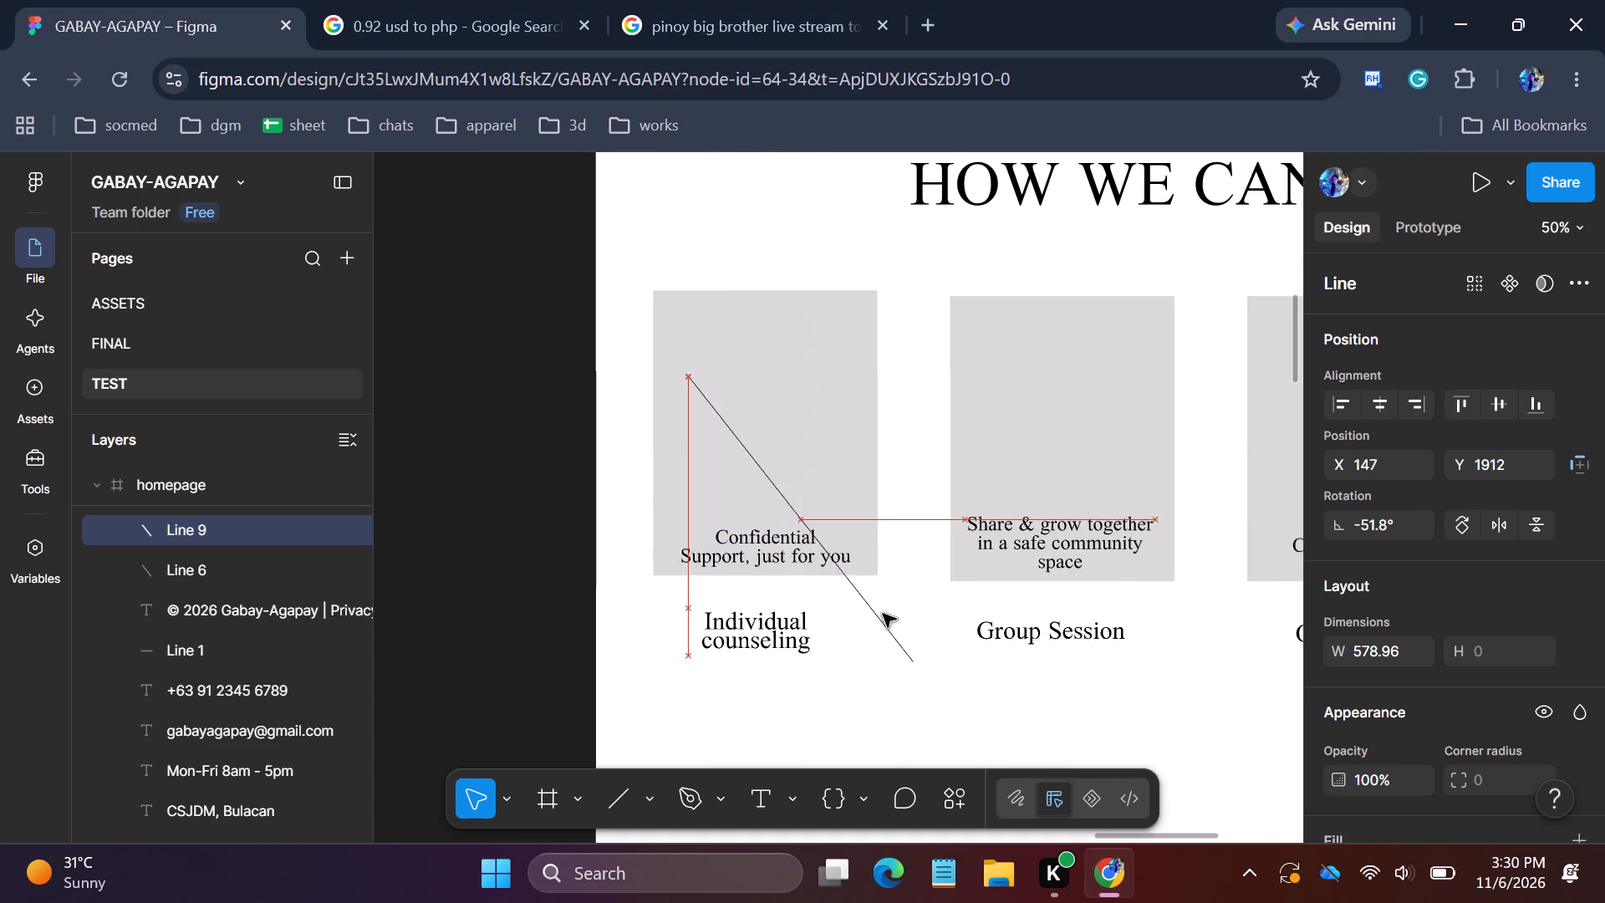
pyautogui.moveTo(883, 614); pyautogui.dragTo(864, 548)
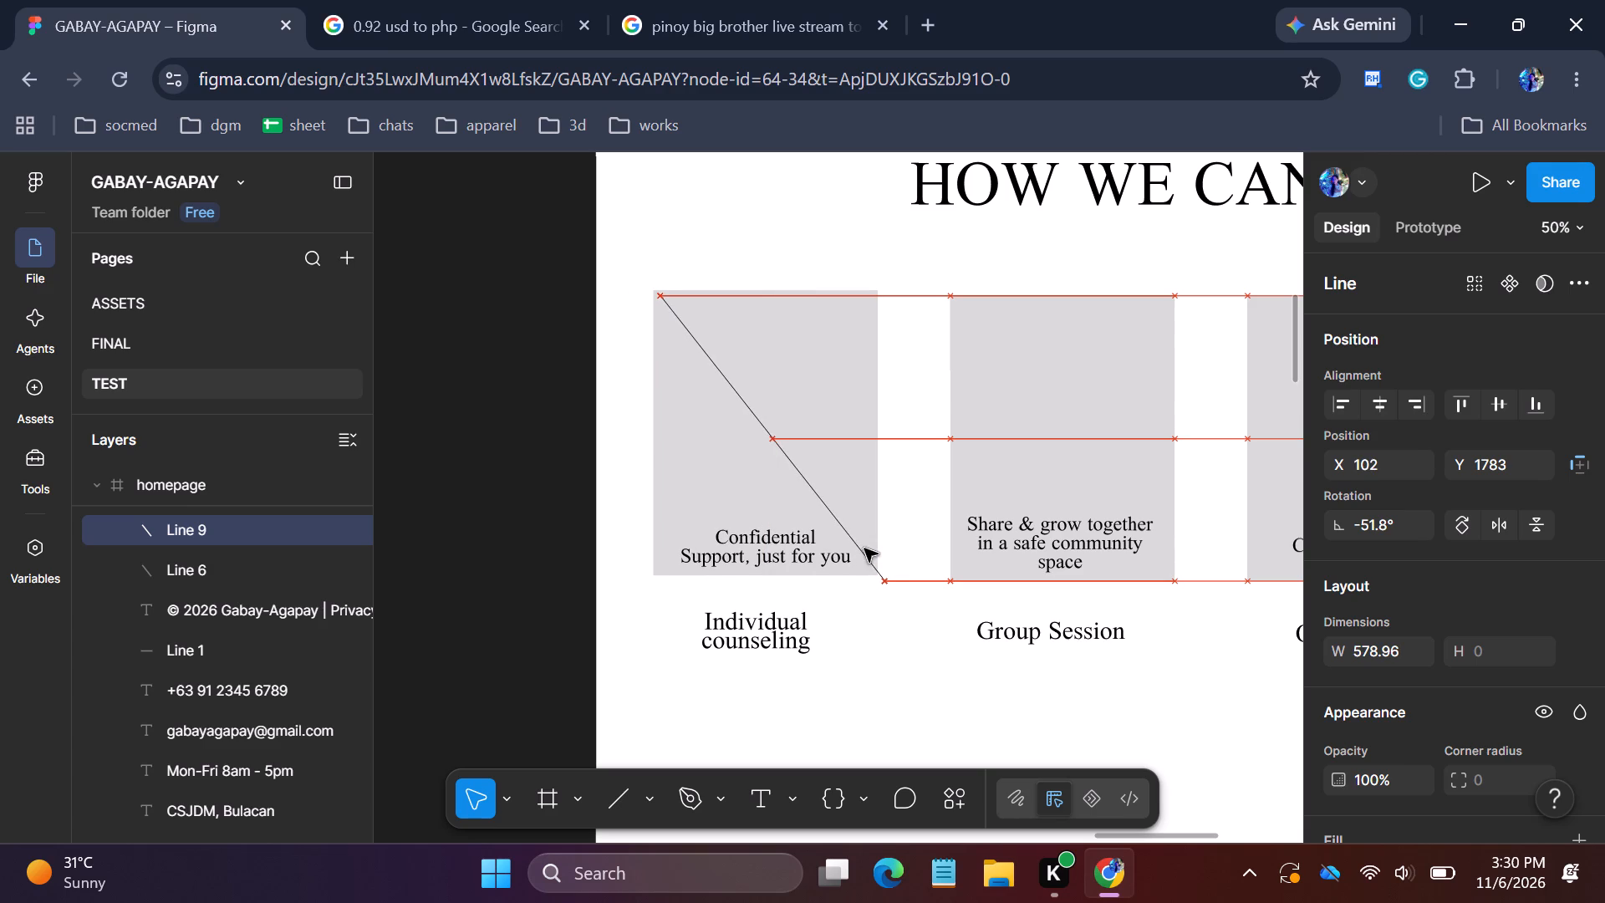
pyautogui.moveTo(864, 548); pyautogui.dragTo(859, 549)
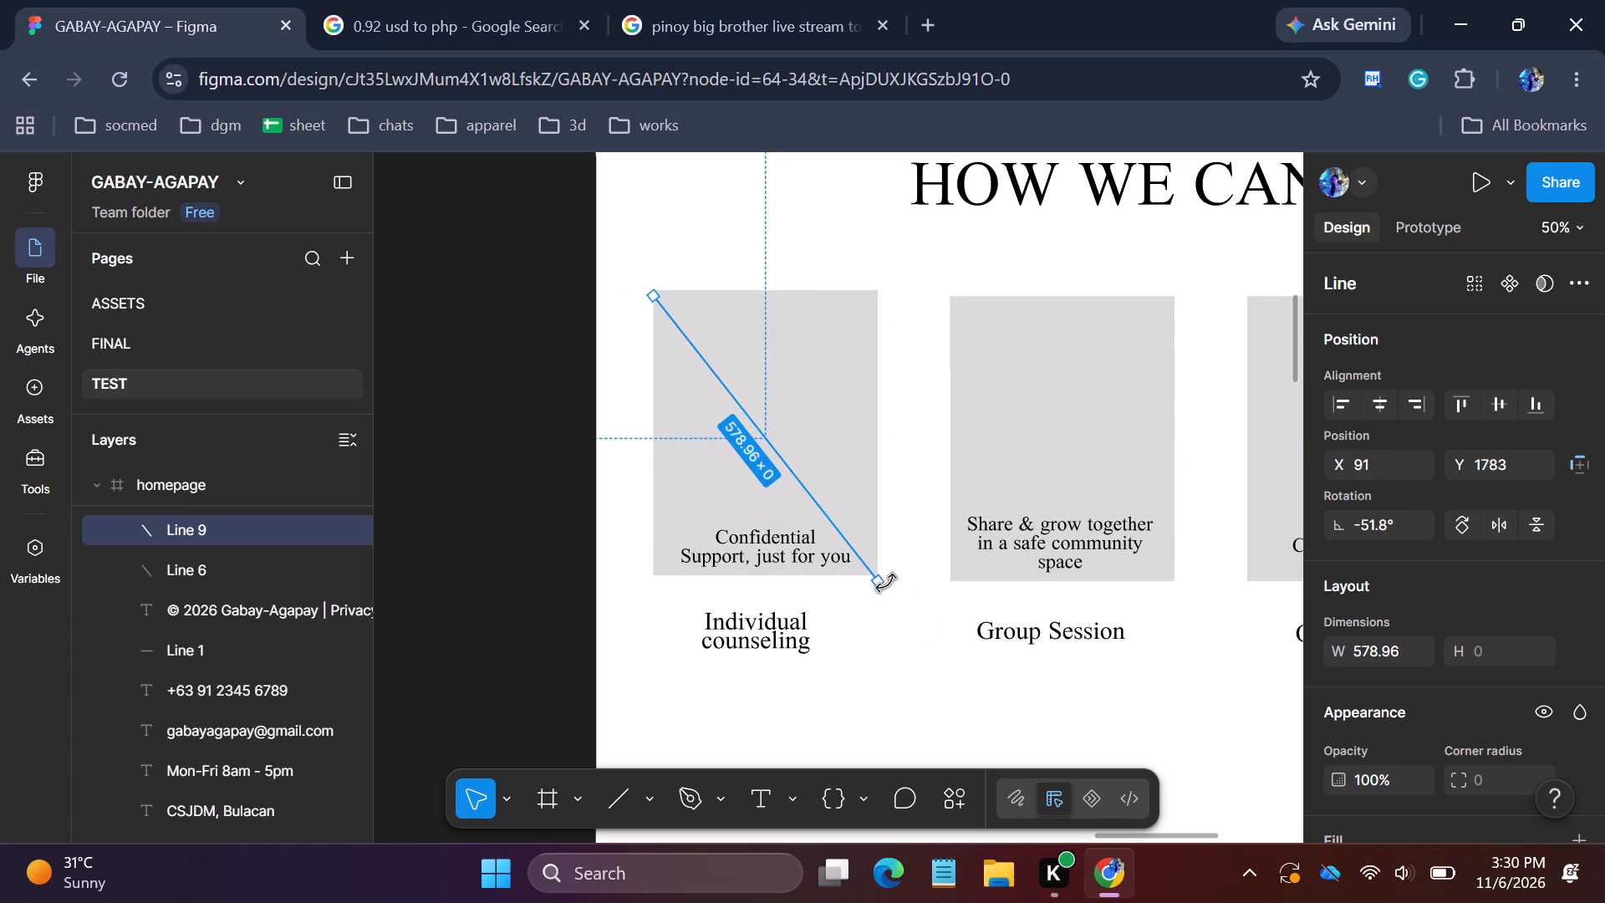
pyautogui.click(901, 611)
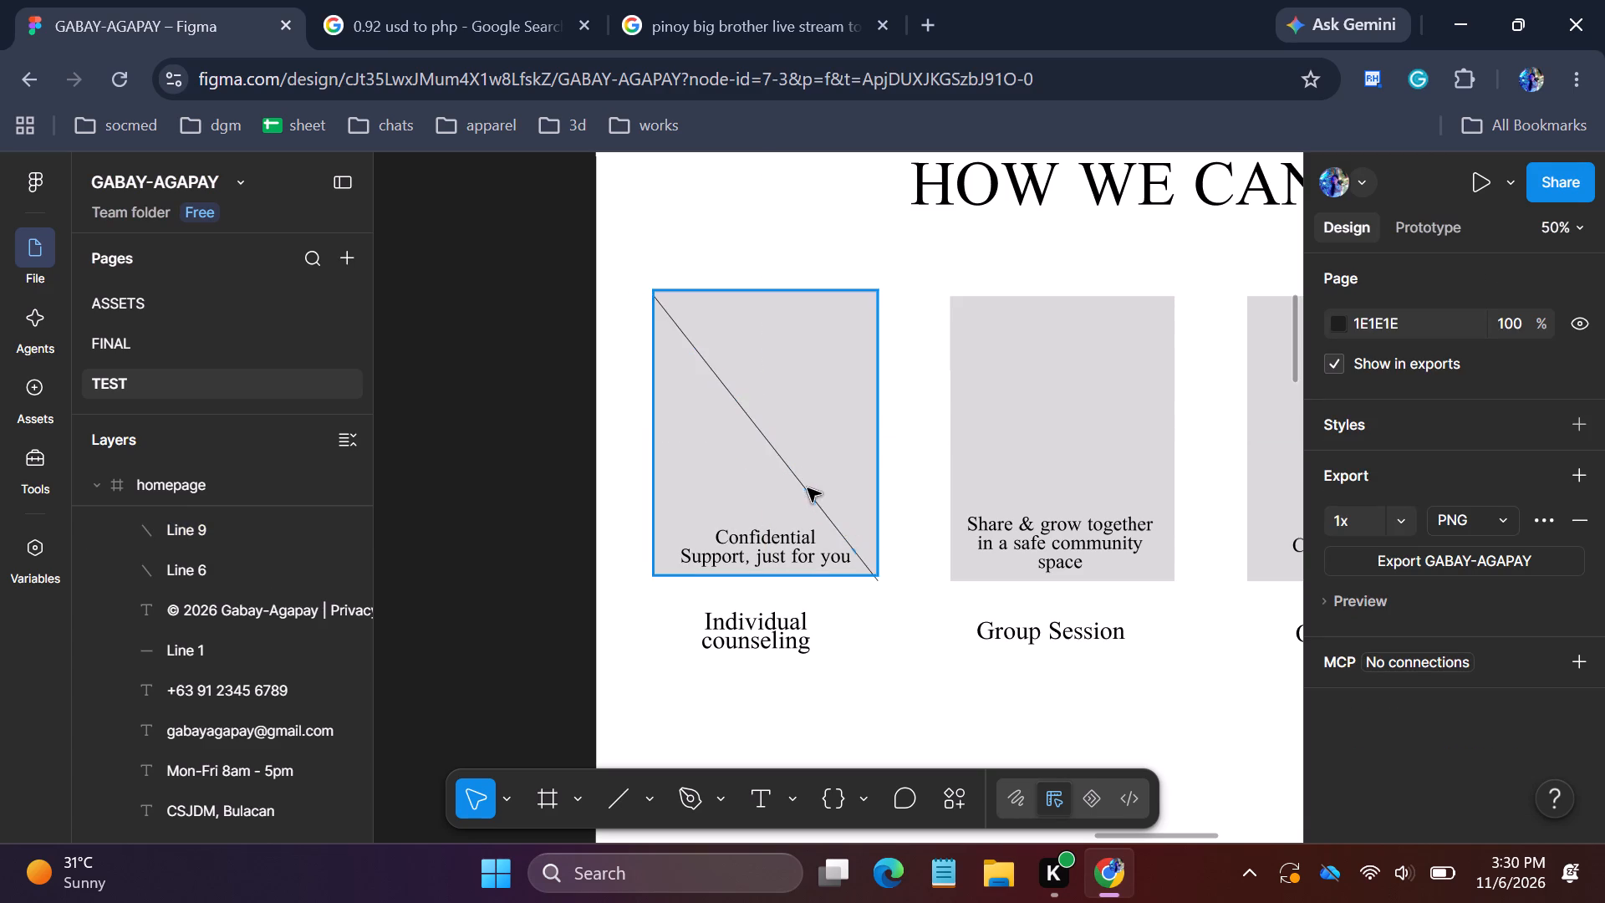
pyautogui.click(795, 470)
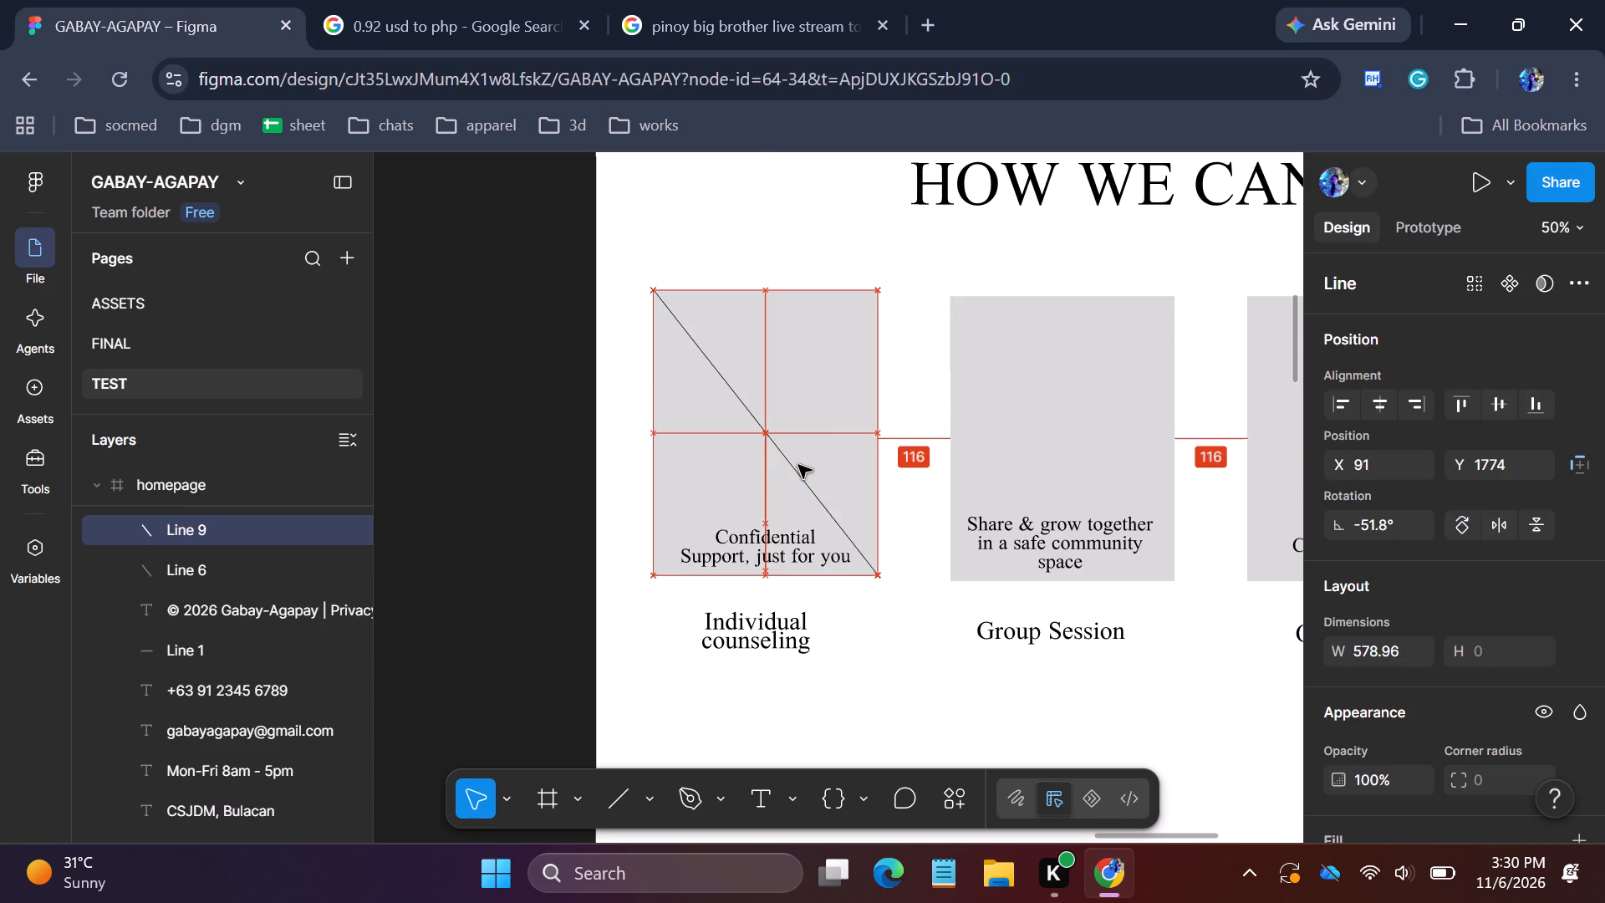
pyautogui.click(1026, 884)
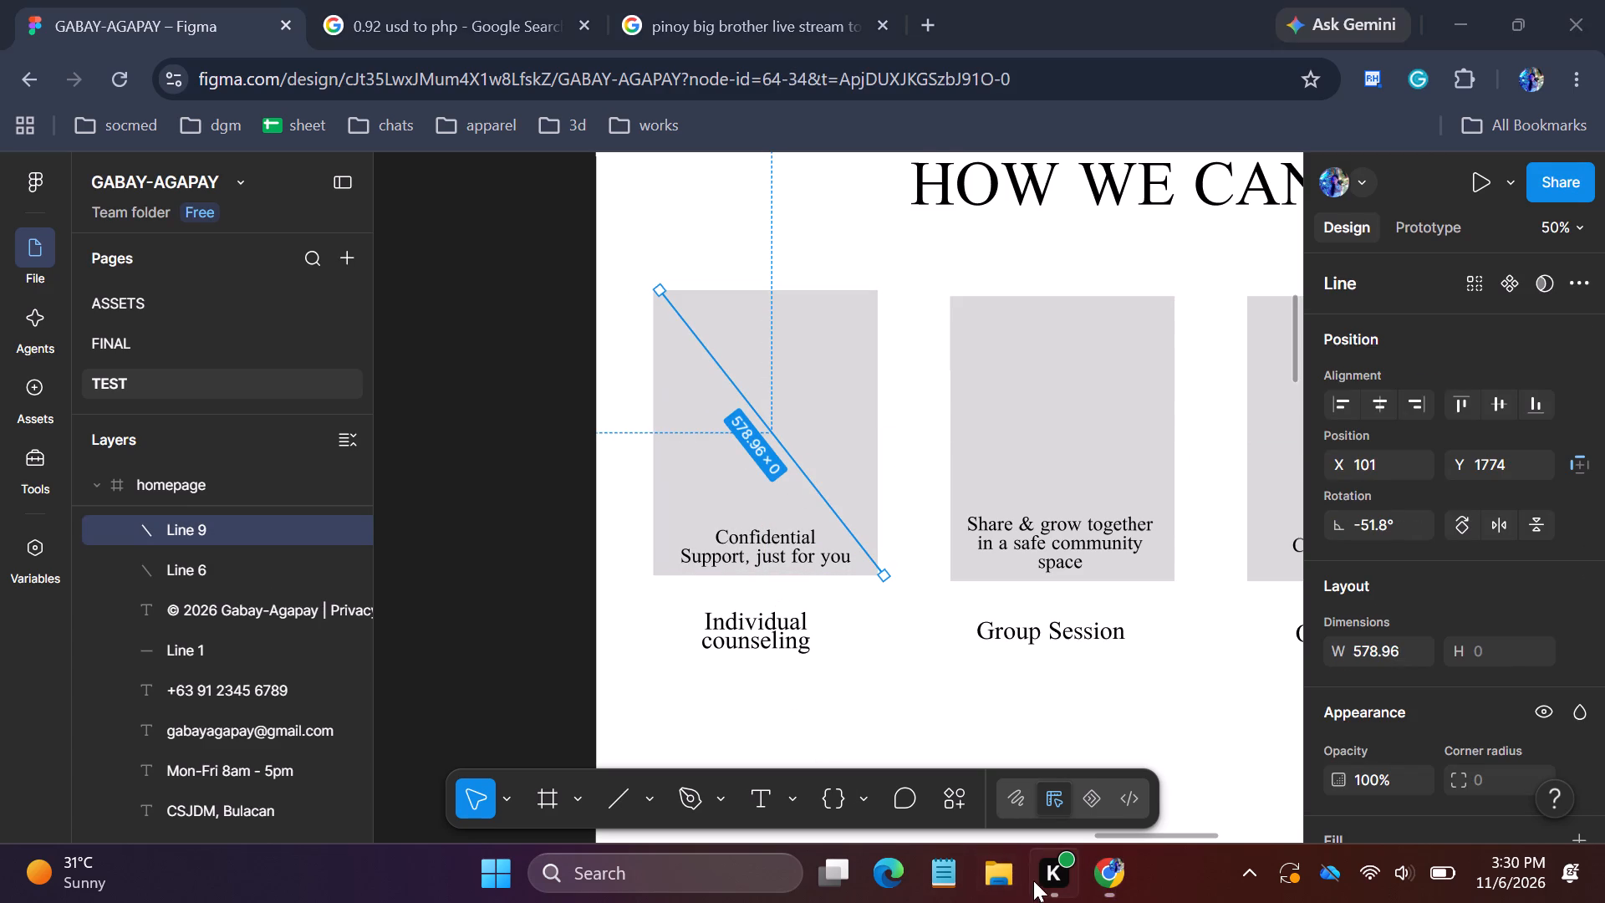
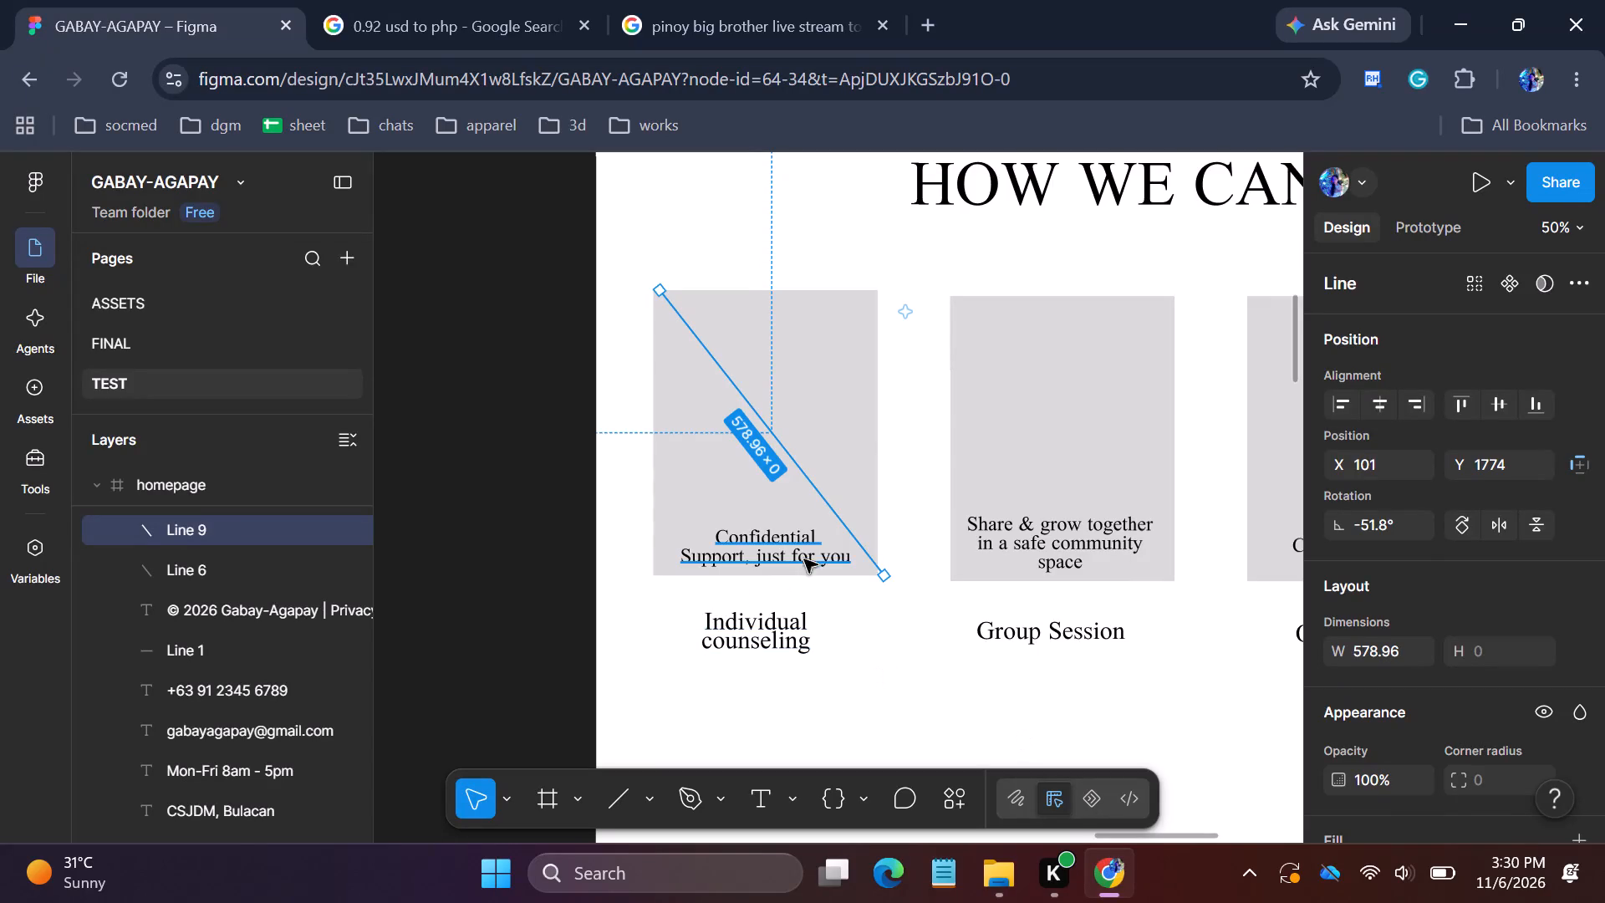
# Align the diagonal line corner to corner over the Individual counseling placeholder, at X 91, Y 1774.
pyautogui.click(922, 470)
pyautogui.click(740, 384)
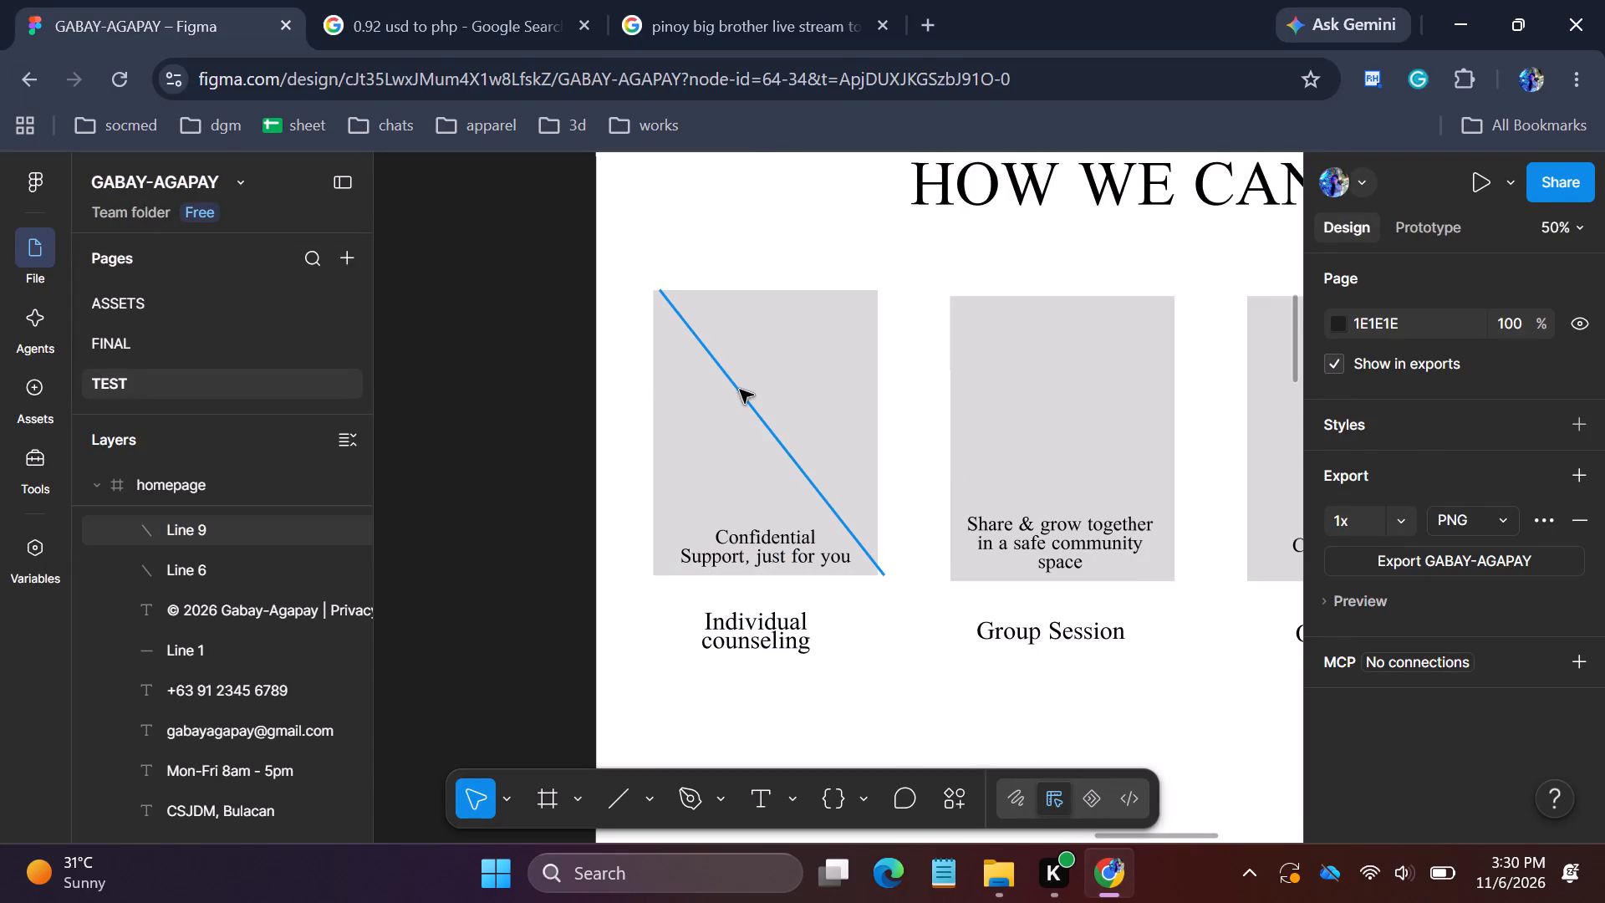
pyautogui.click(738, 394)
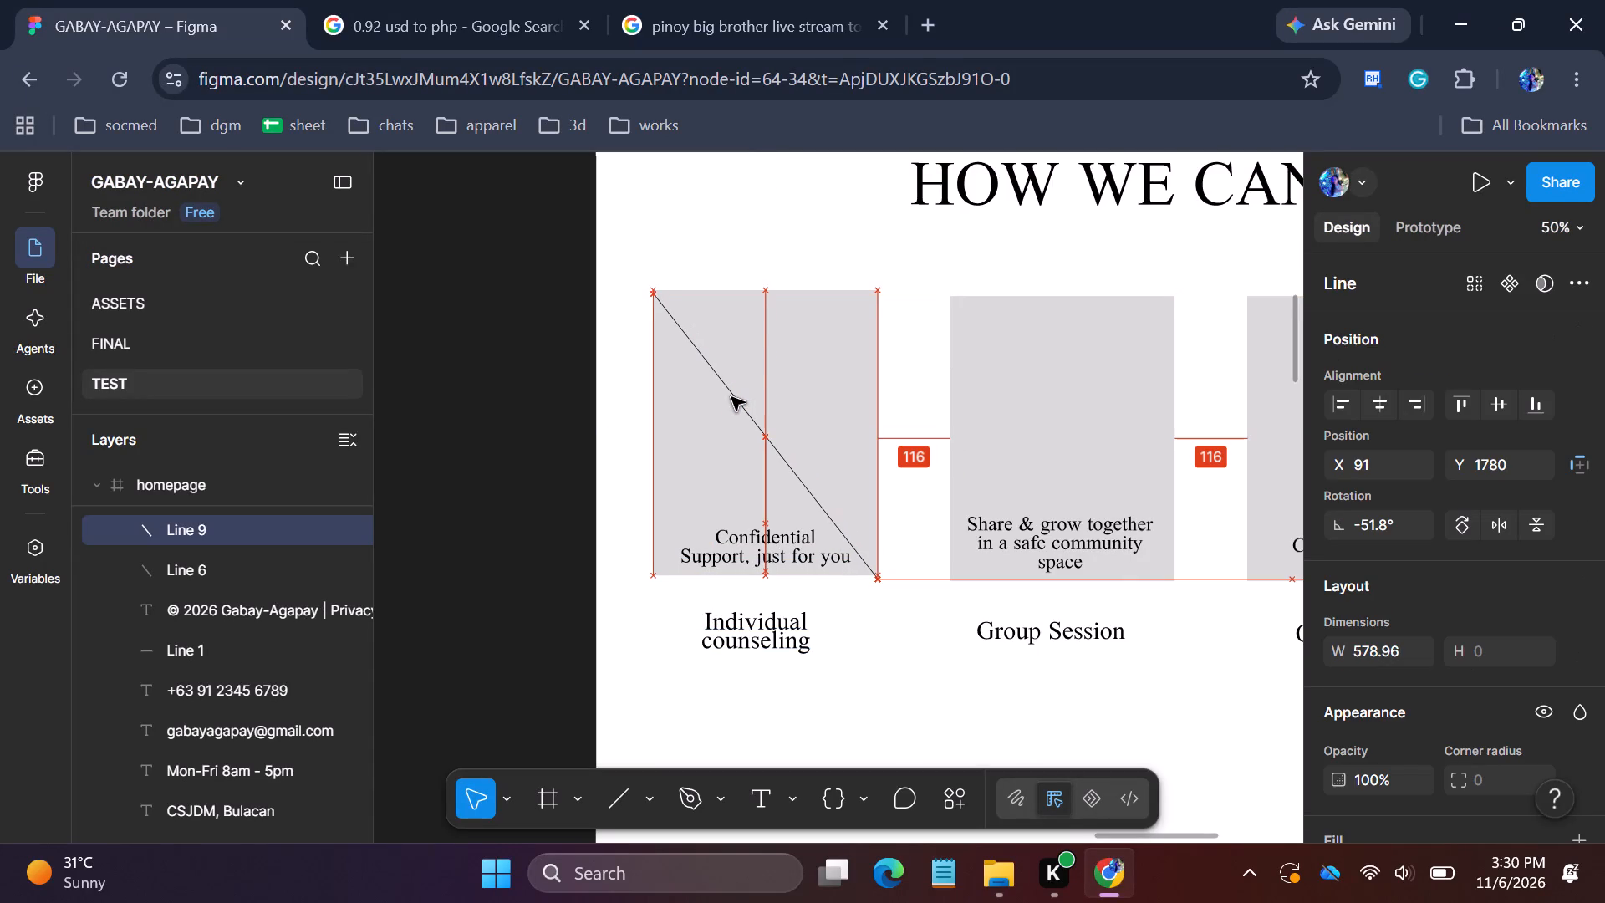
pyautogui.click(958, 482)
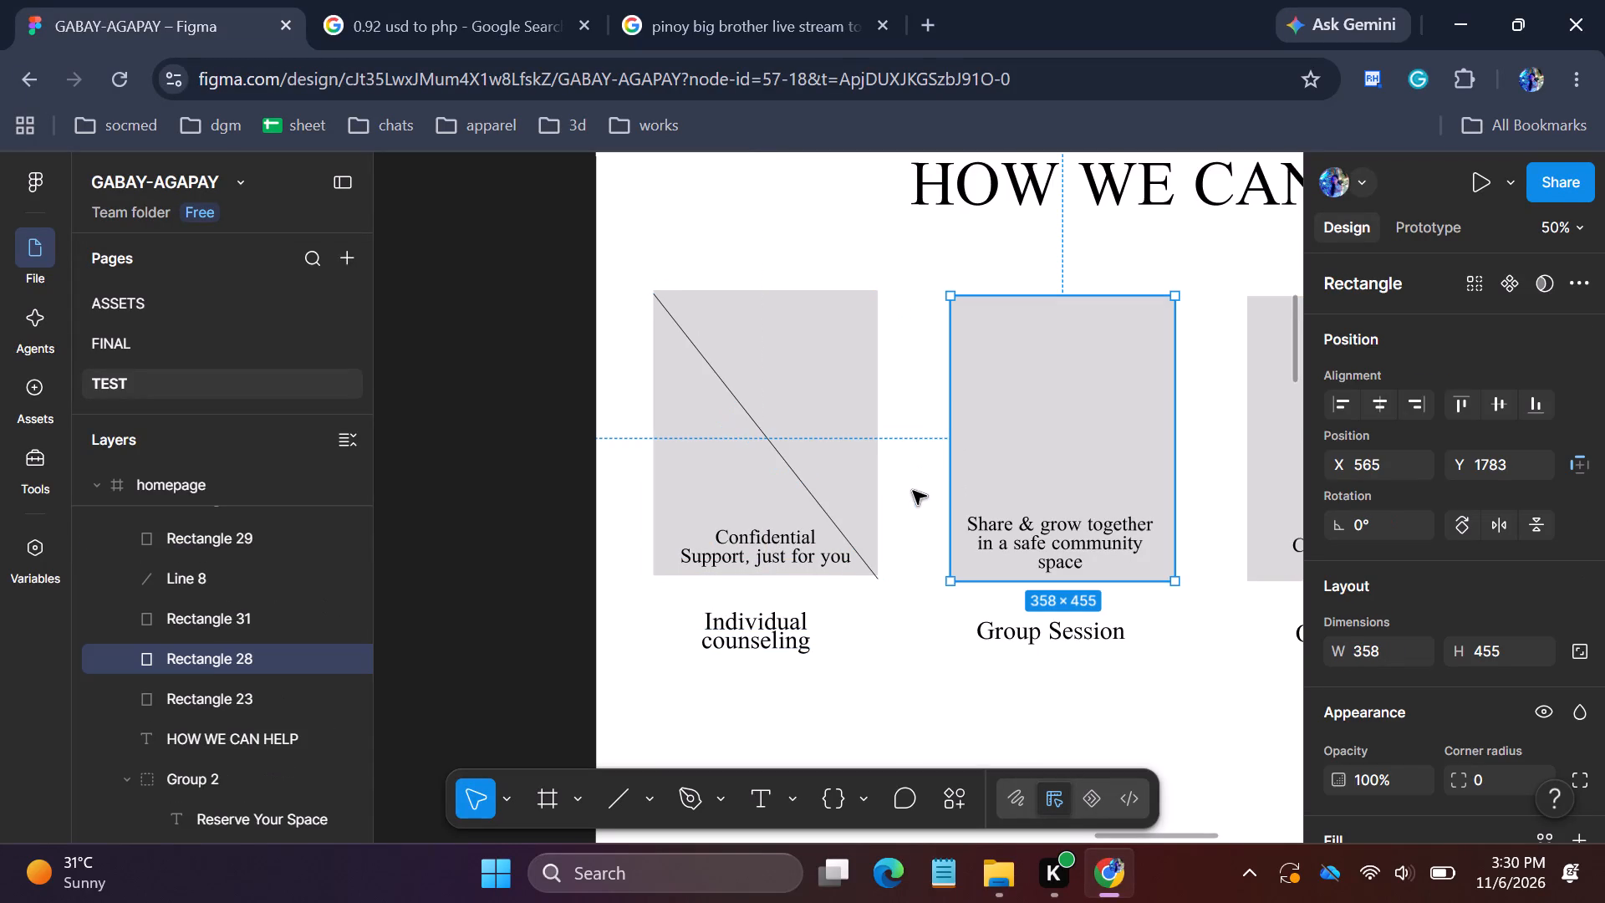
pyautogui.click(772, 441)
pyautogui.click(767, 445)
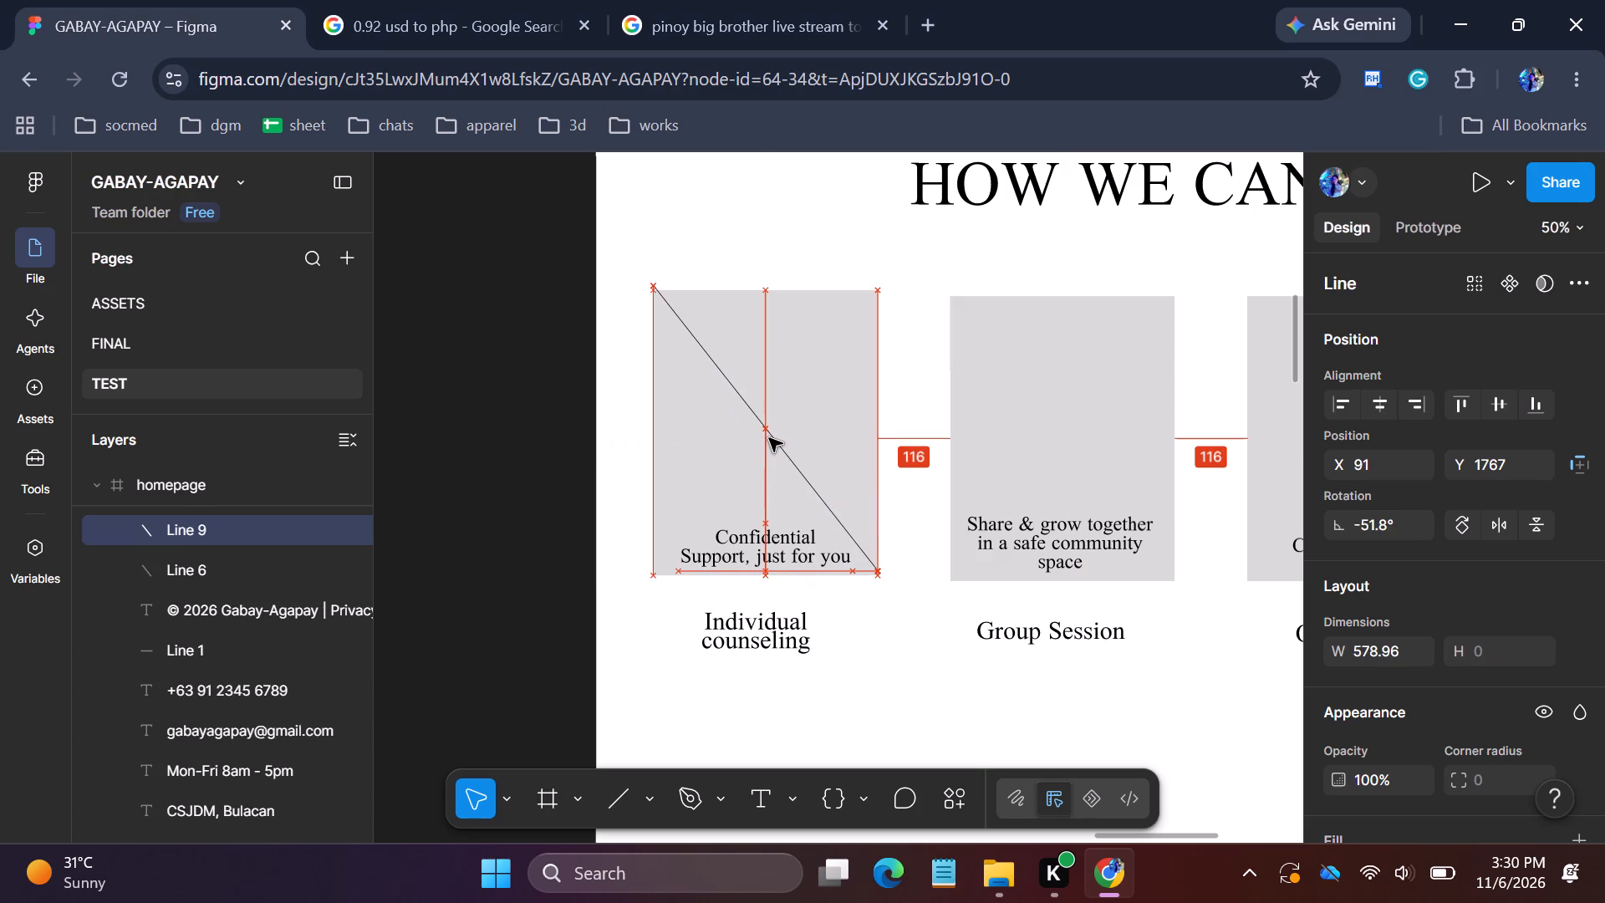
pyautogui.click(916, 476)
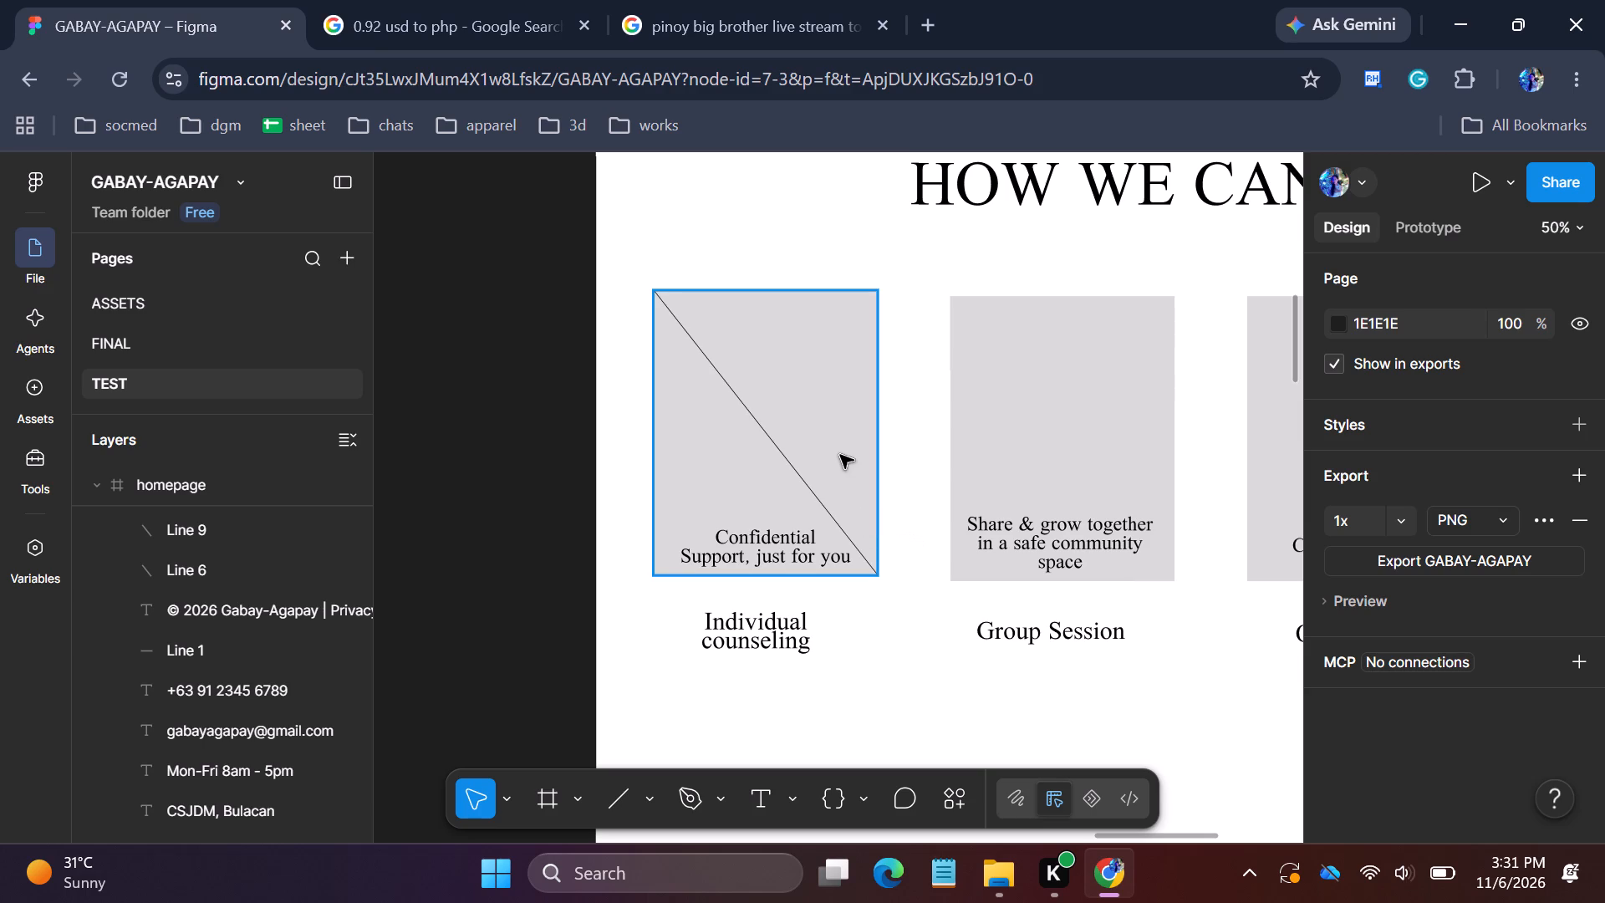
# Duplicate the Individual counseling diagonal and place the copy corner to corner on the Group Session placeholder, at X 565, Y 1783.
pyautogui.click(762, 436)
pyautogui.click(769, 431)
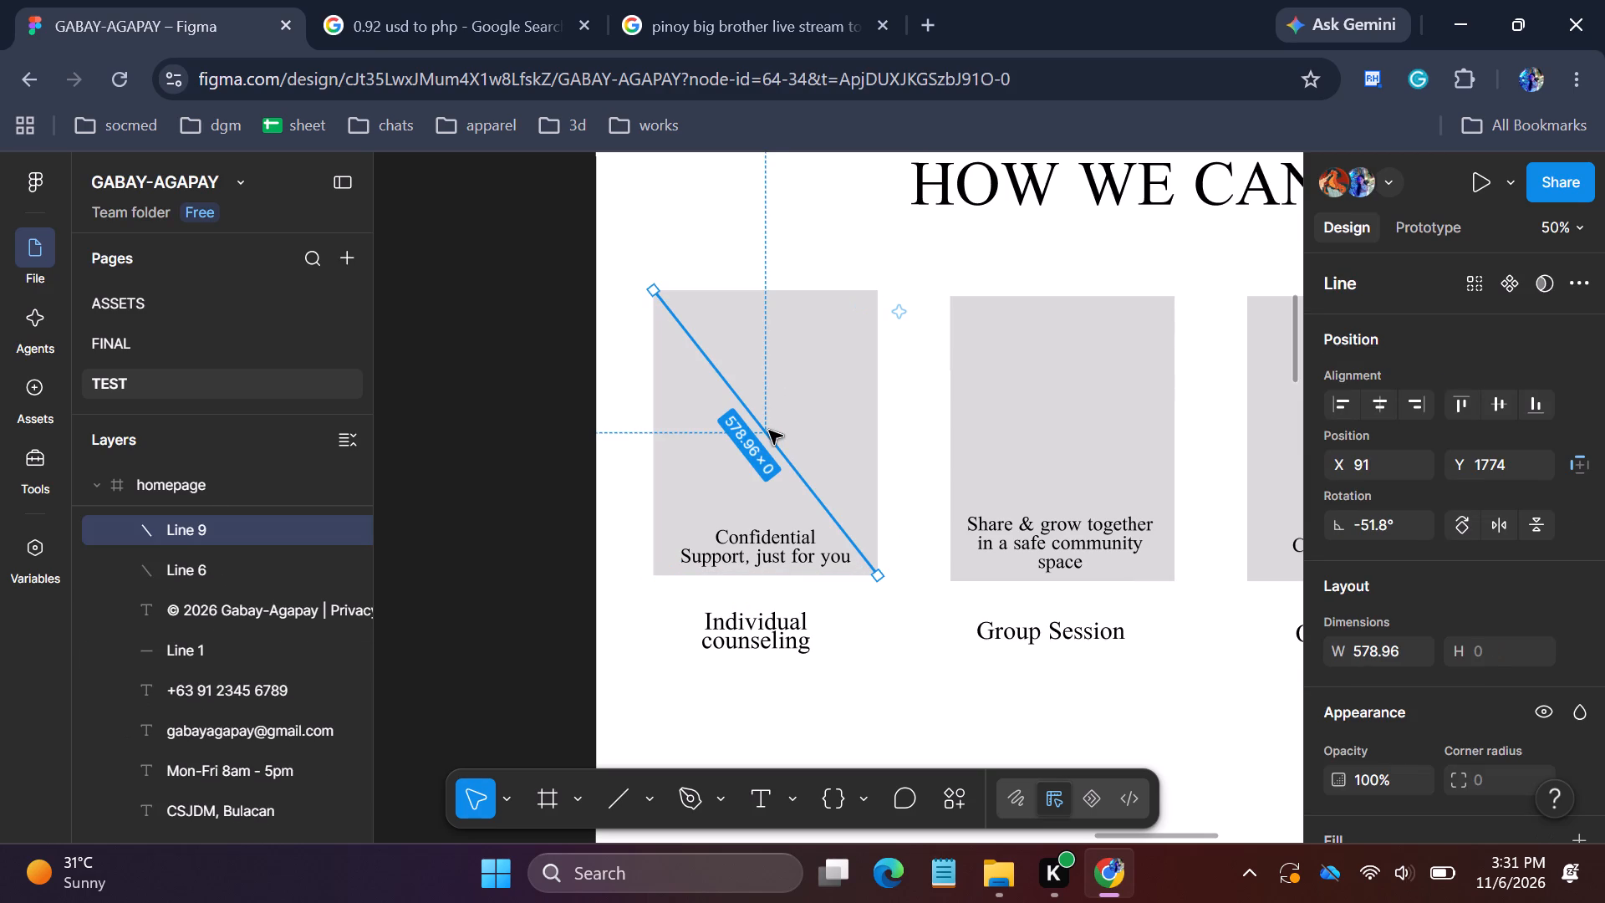
pyautogui.hotkey('ctrl', 'c')
pyautogui.click(769, 431)
pyautogui.hotkey('ctrl', 'v')
pyautogui.moveTo(767, 433); pyautogui.dragTo(966, 442)
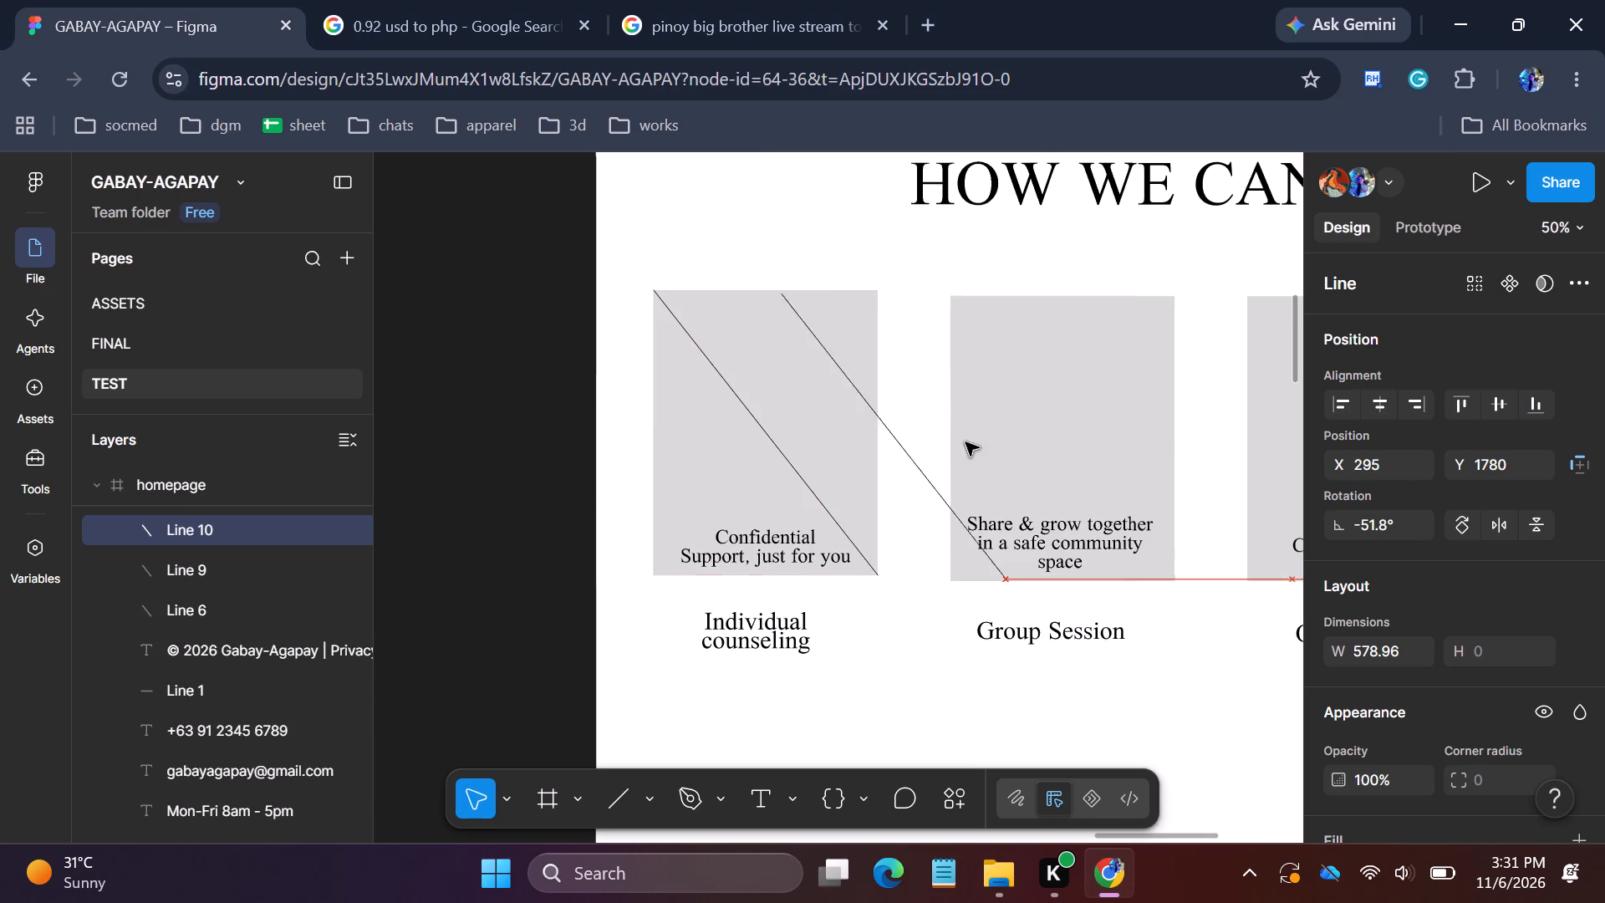
pyautogui.moveTo(966, 442); pyautogui.dragTo(1064, 442)
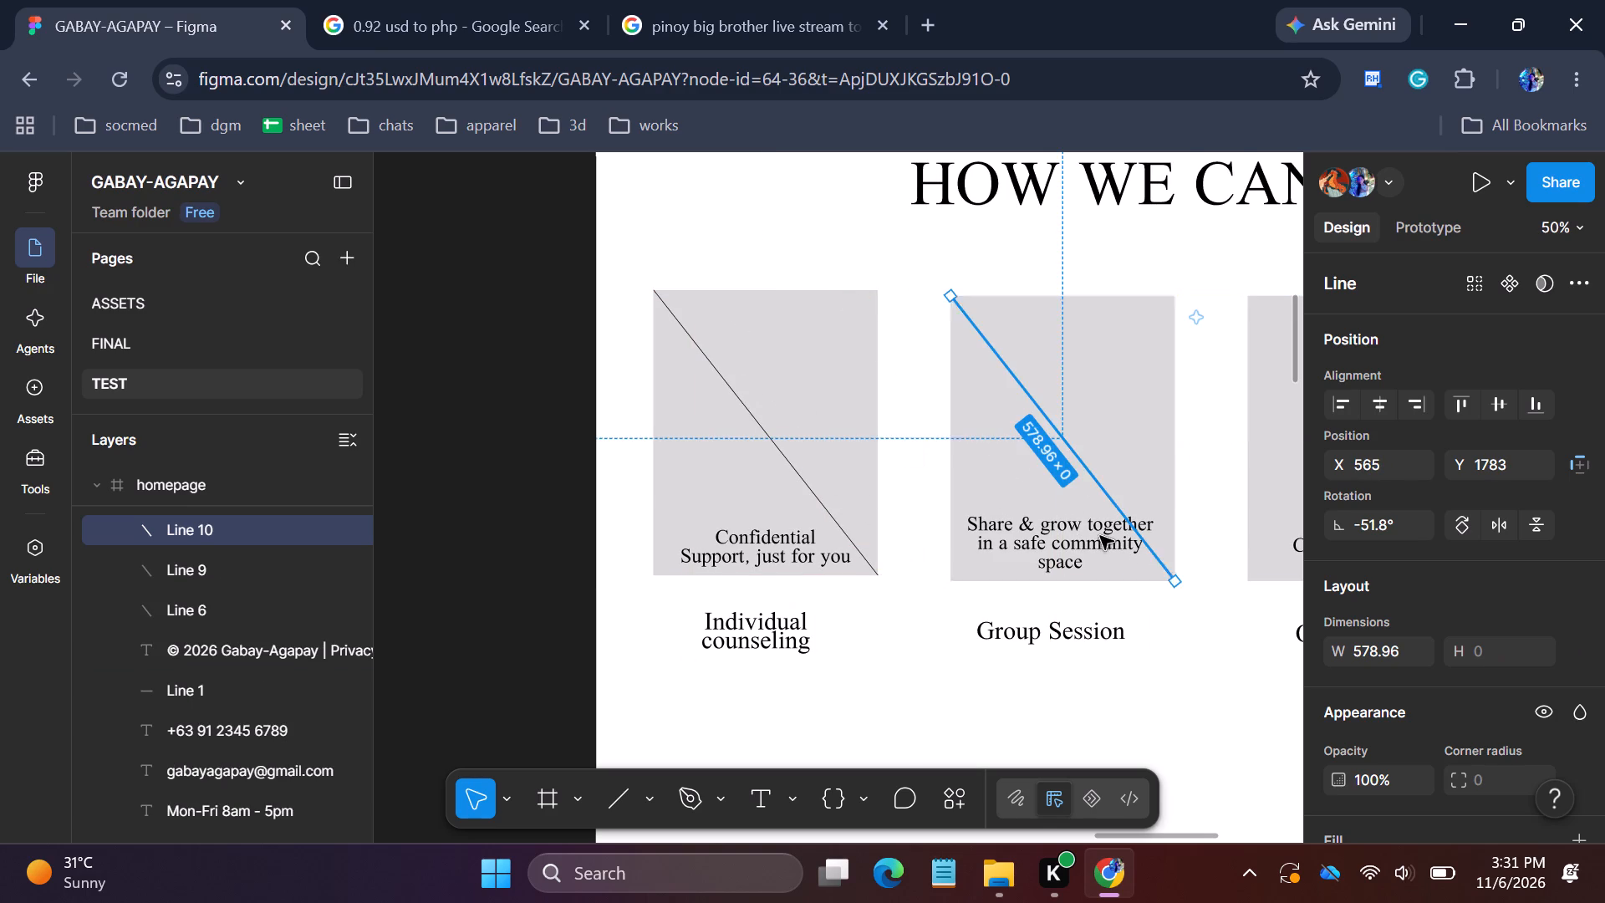
pyautogui.click(1169, 702)
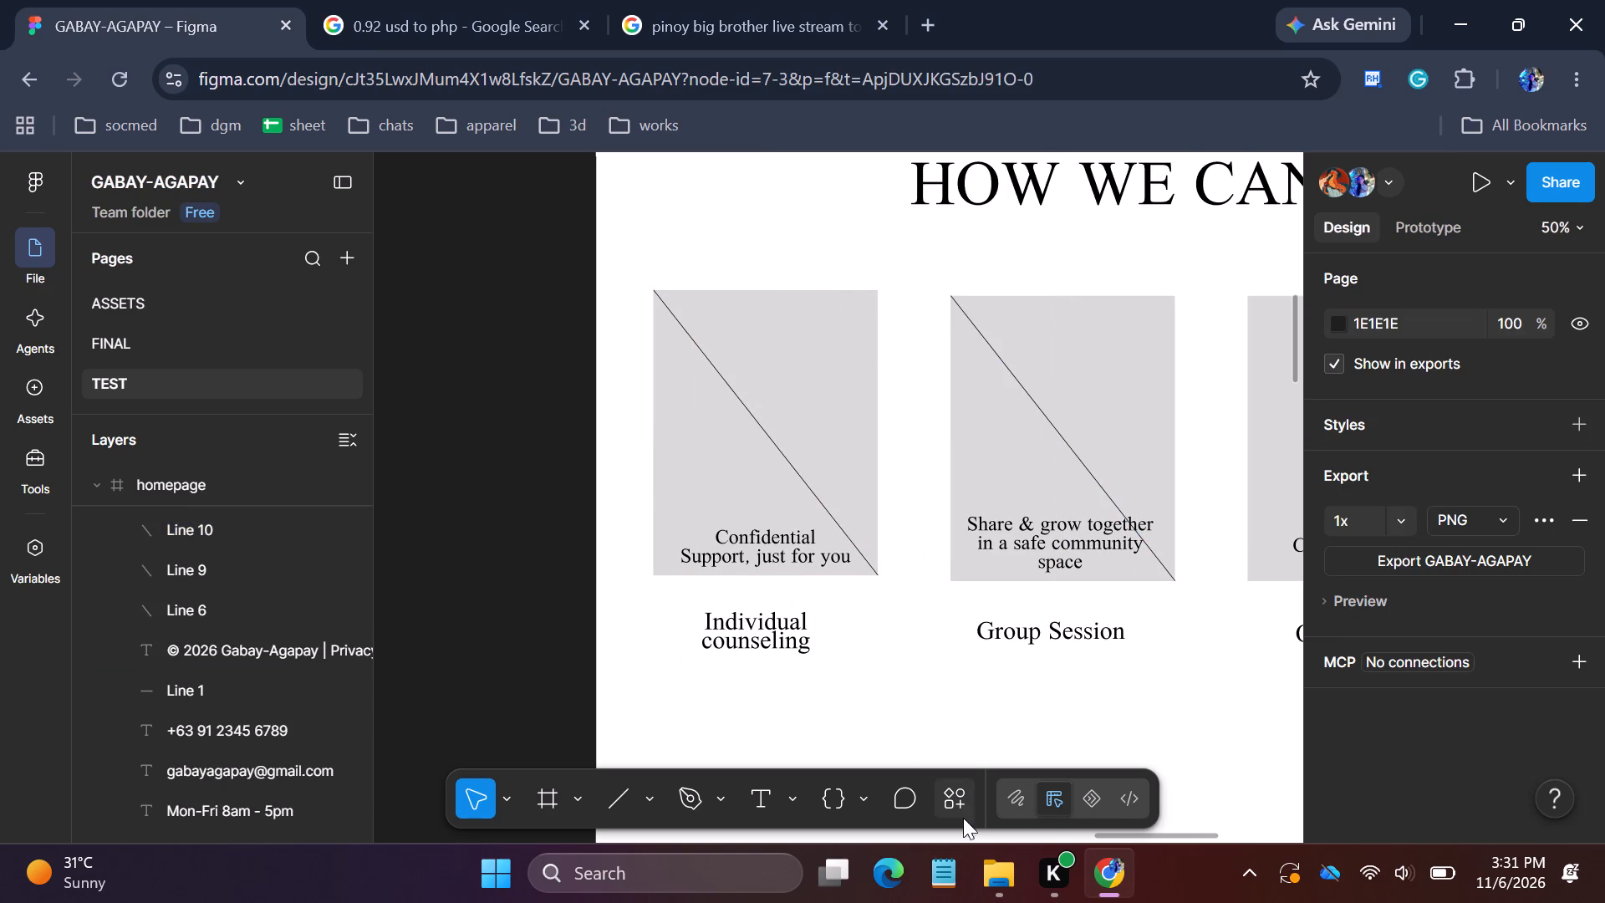
# Duplicate the Group Session diagonal and place the copy over the Online Session placeholder, at X 1039, Y 1783.
pyautogui.moveTo(1114, 833); pyautogui.dragTo(1150, 829)
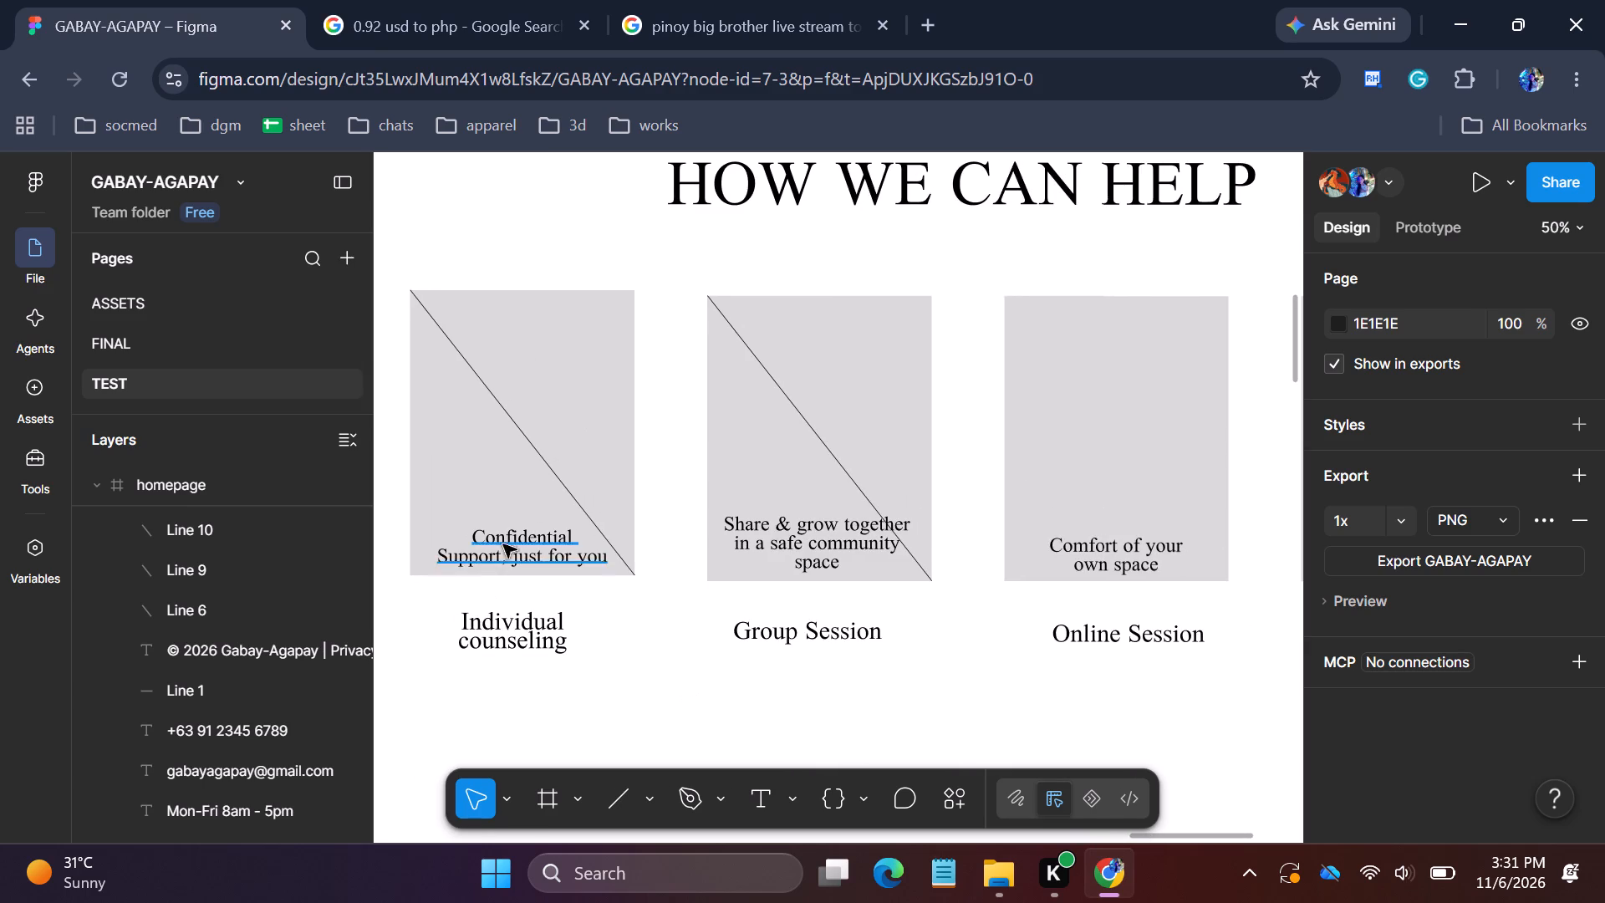
pyautogui.click(800, 416)
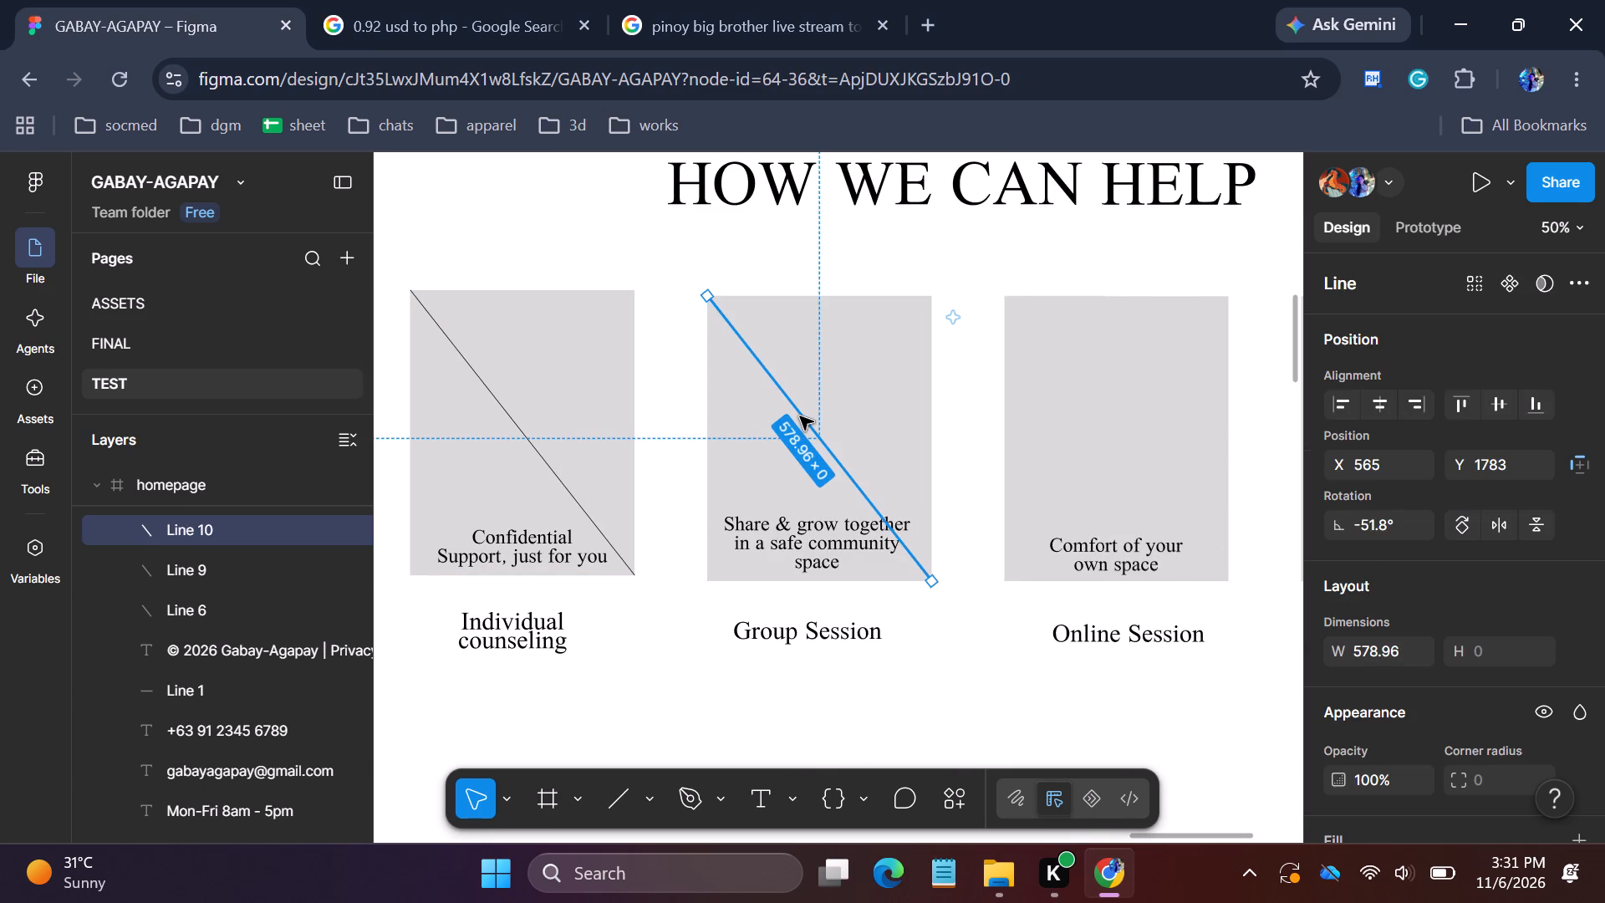
pyautogui.hotkey('ctrl', 'c')
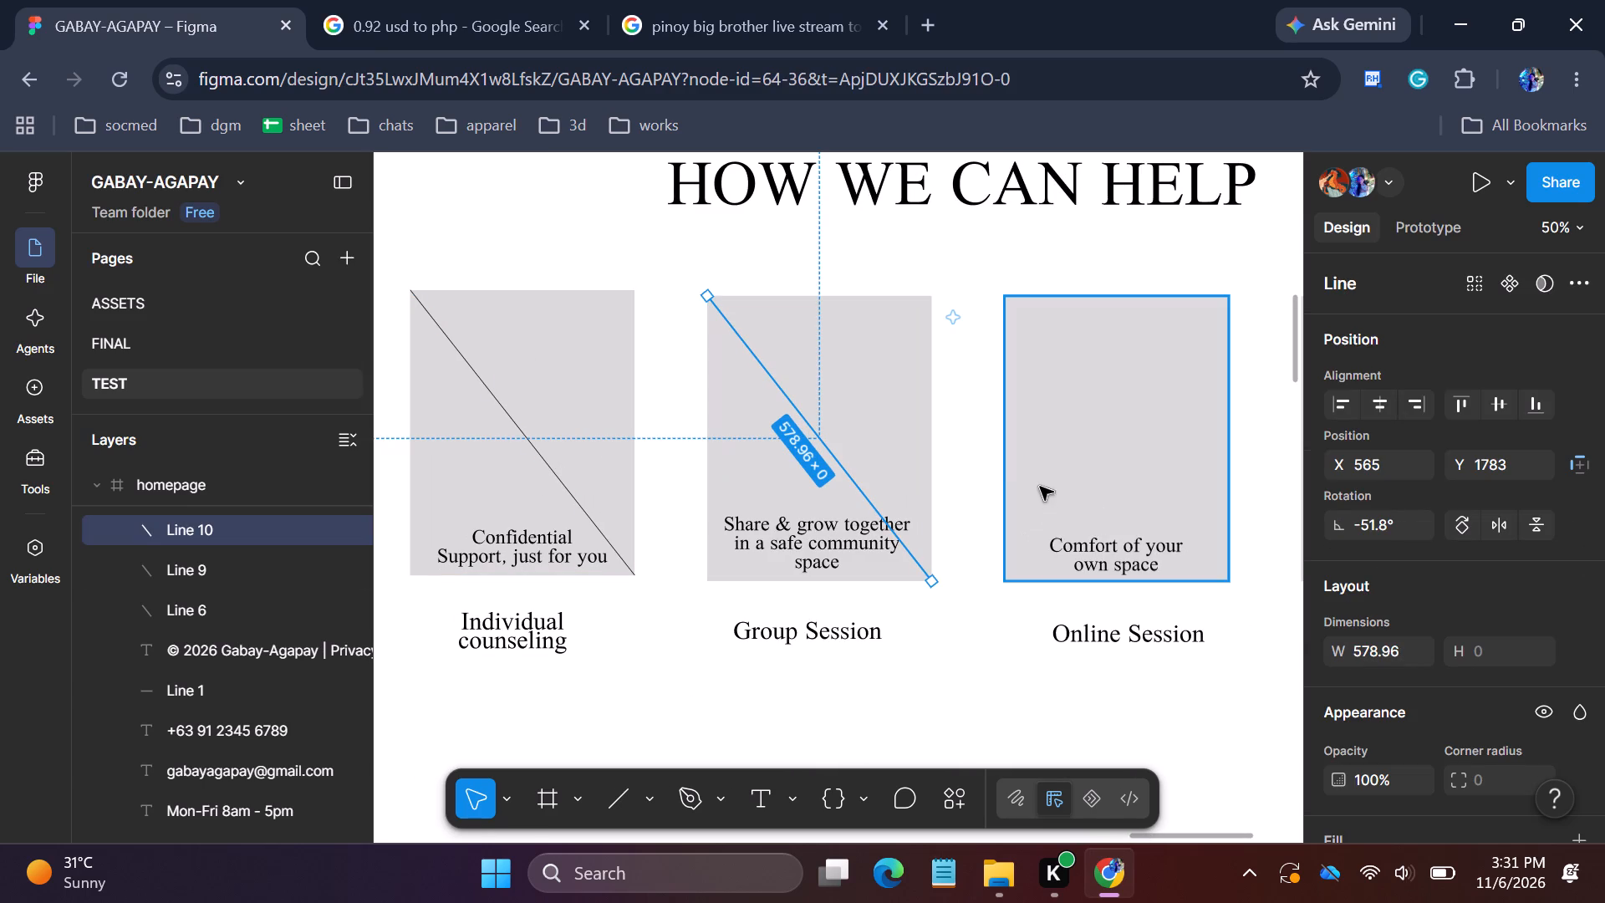
pyautogui.hotkey('ctrl', 'v')
pyautogui.moveTo(833, 461); pyautogui.dragTo(832, 461)
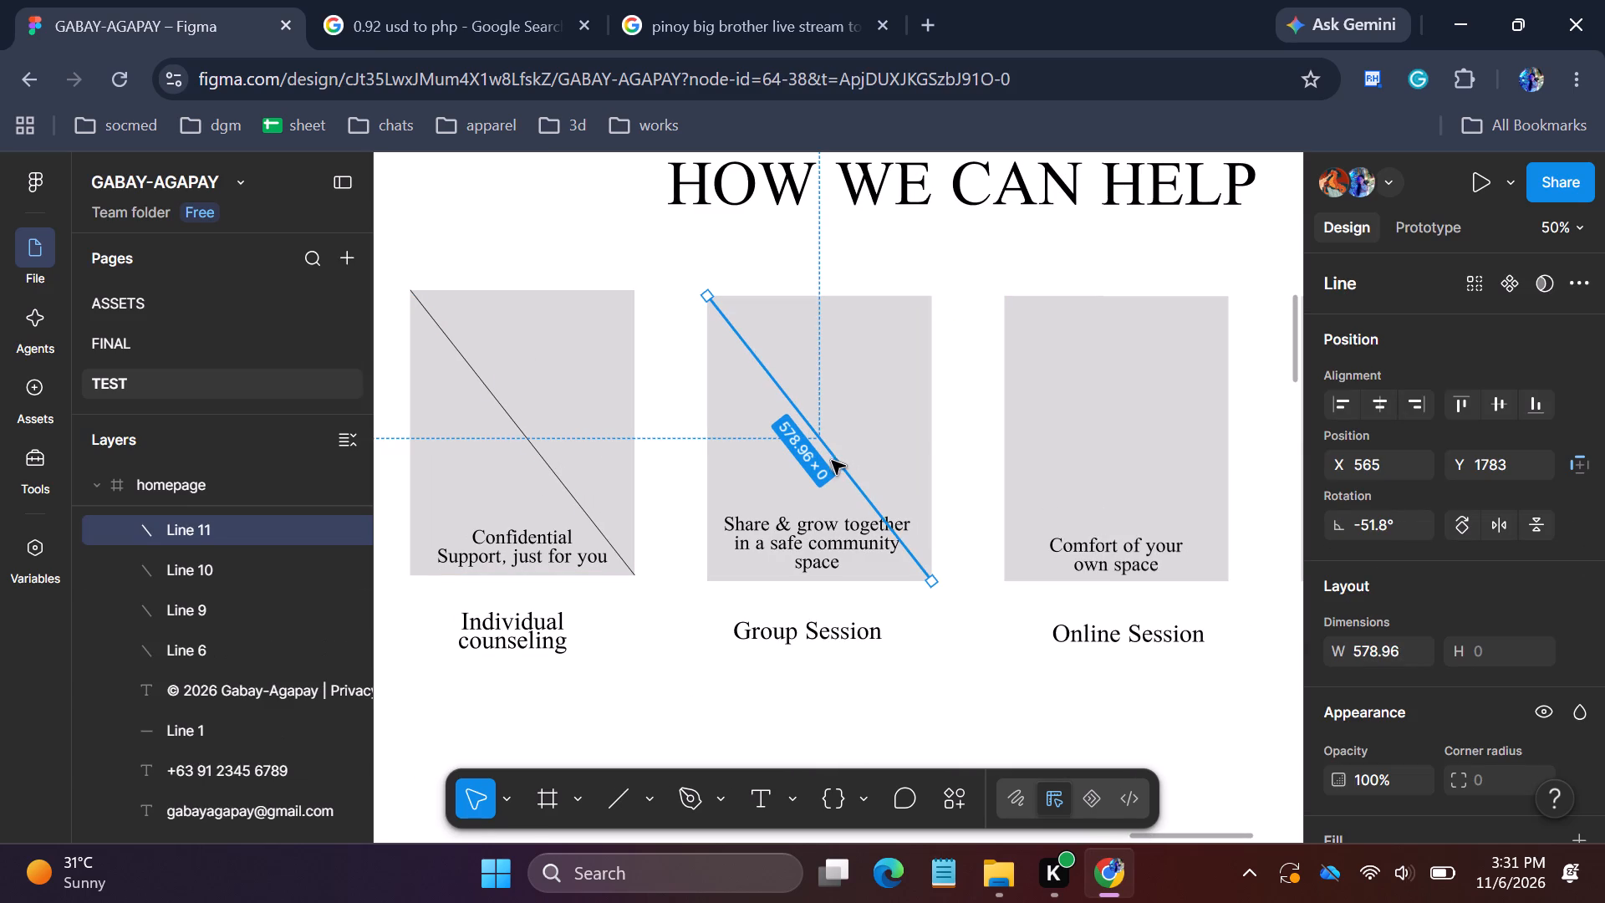
pyautogui.moveTo(832, 461); pyautogui.dragTo(1129, 466)
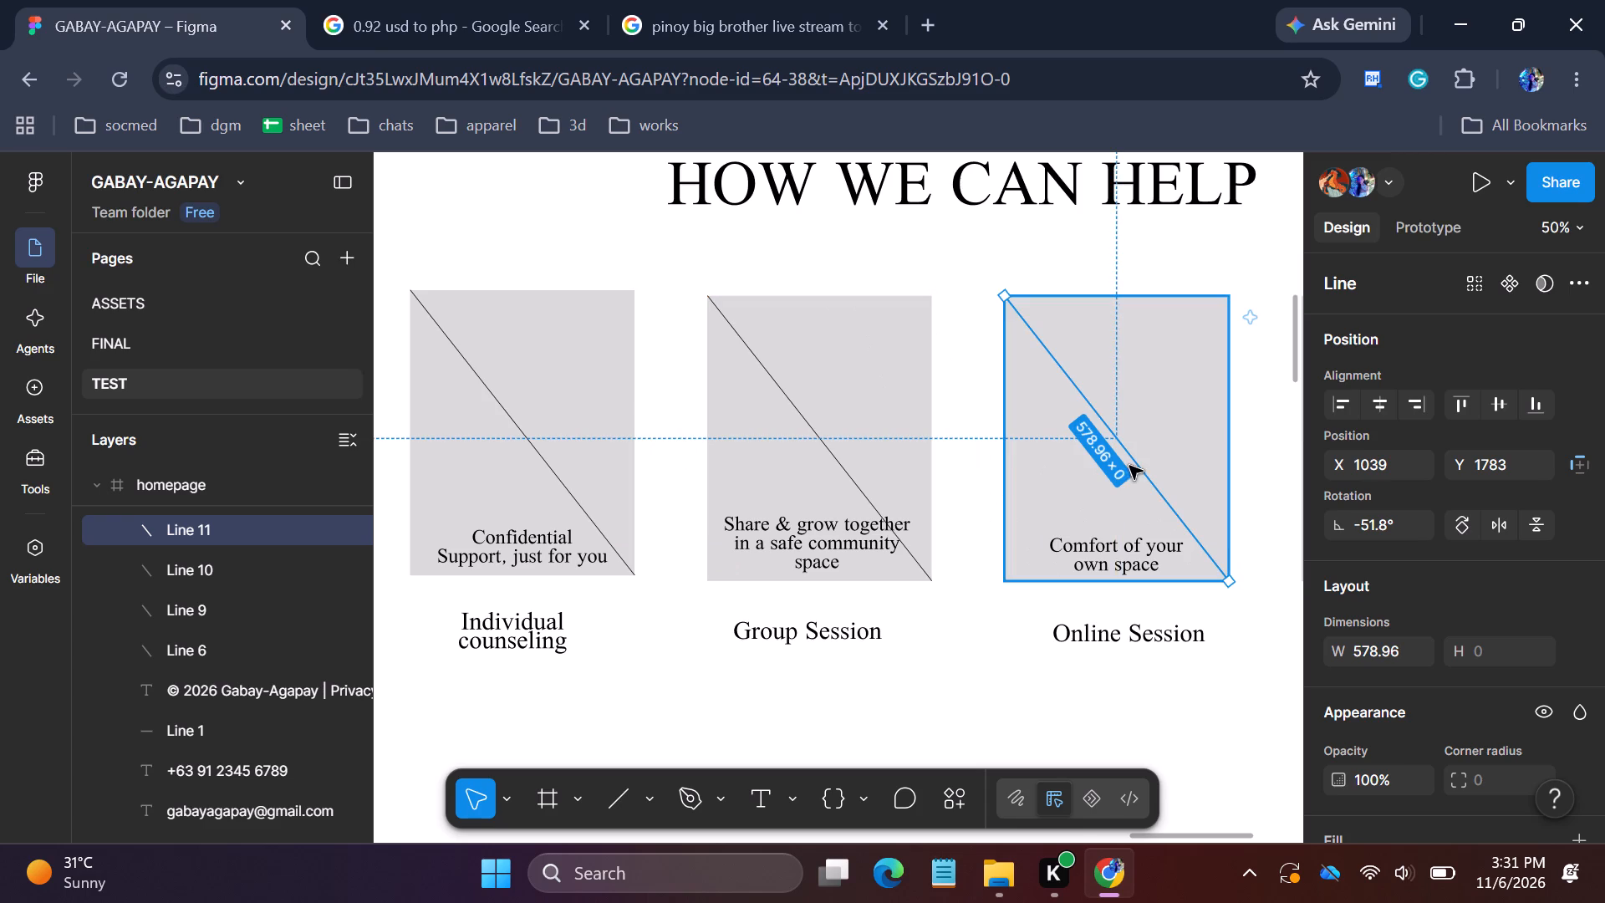
# Duplicate the Online Session diagonal and place the copy over the More Support Options placeholder, at X 1513, Y 1783.
pyautogui.moveTo(1143, 829); pyautogui.dragTo(1192, 829)
pyautogui.hotkey('ctrl', 'c')
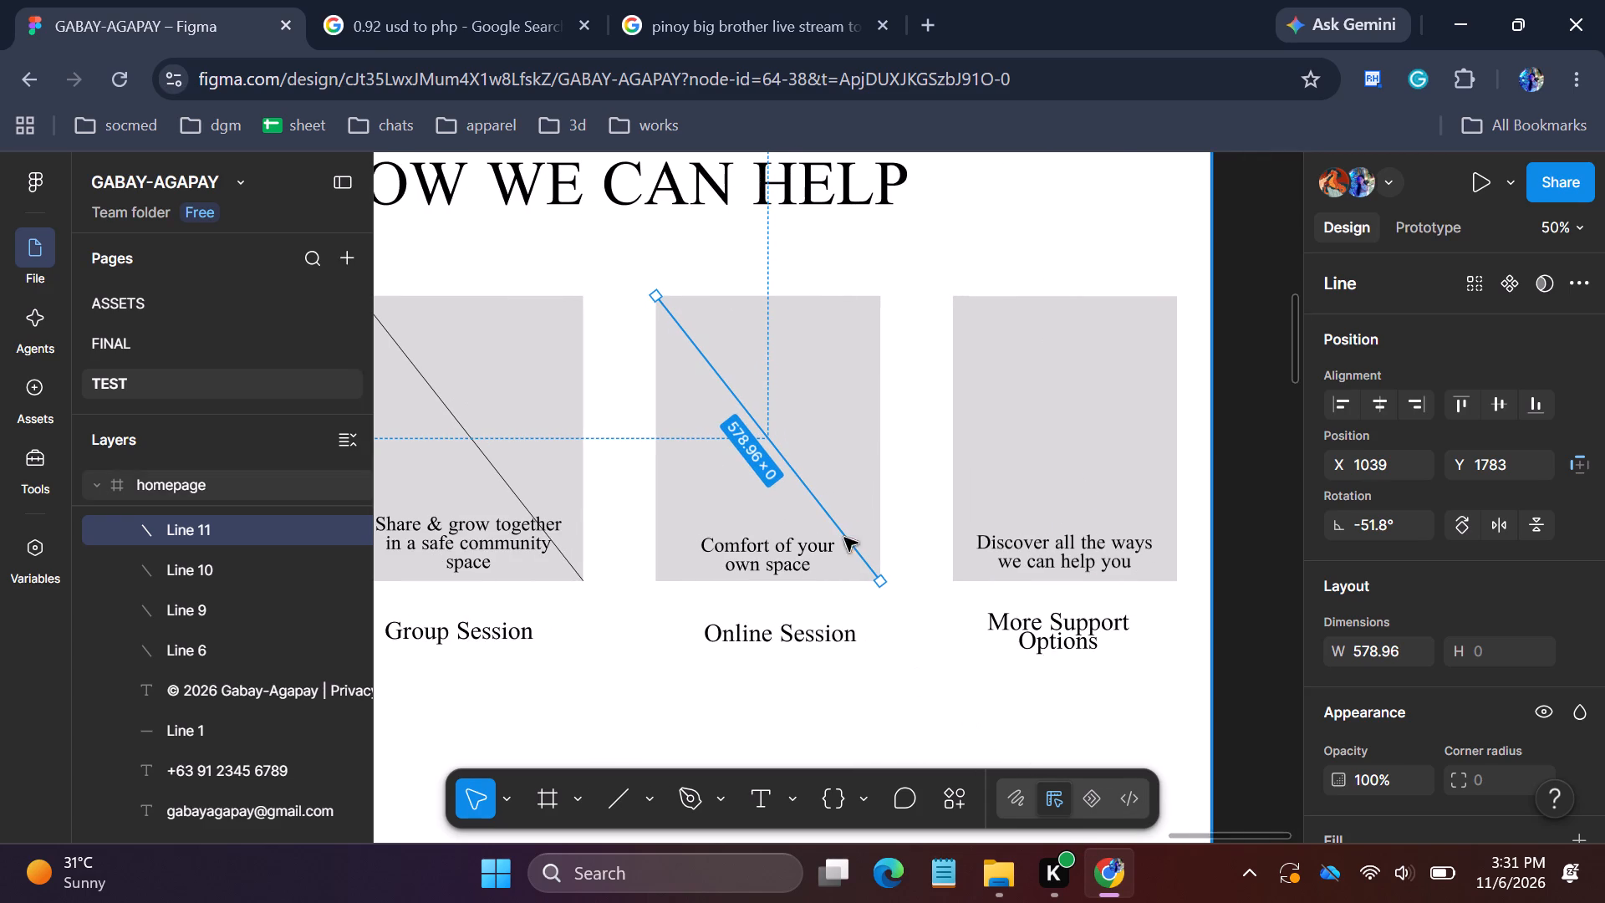
pyautogui.hotkey('ctrl', 'v')
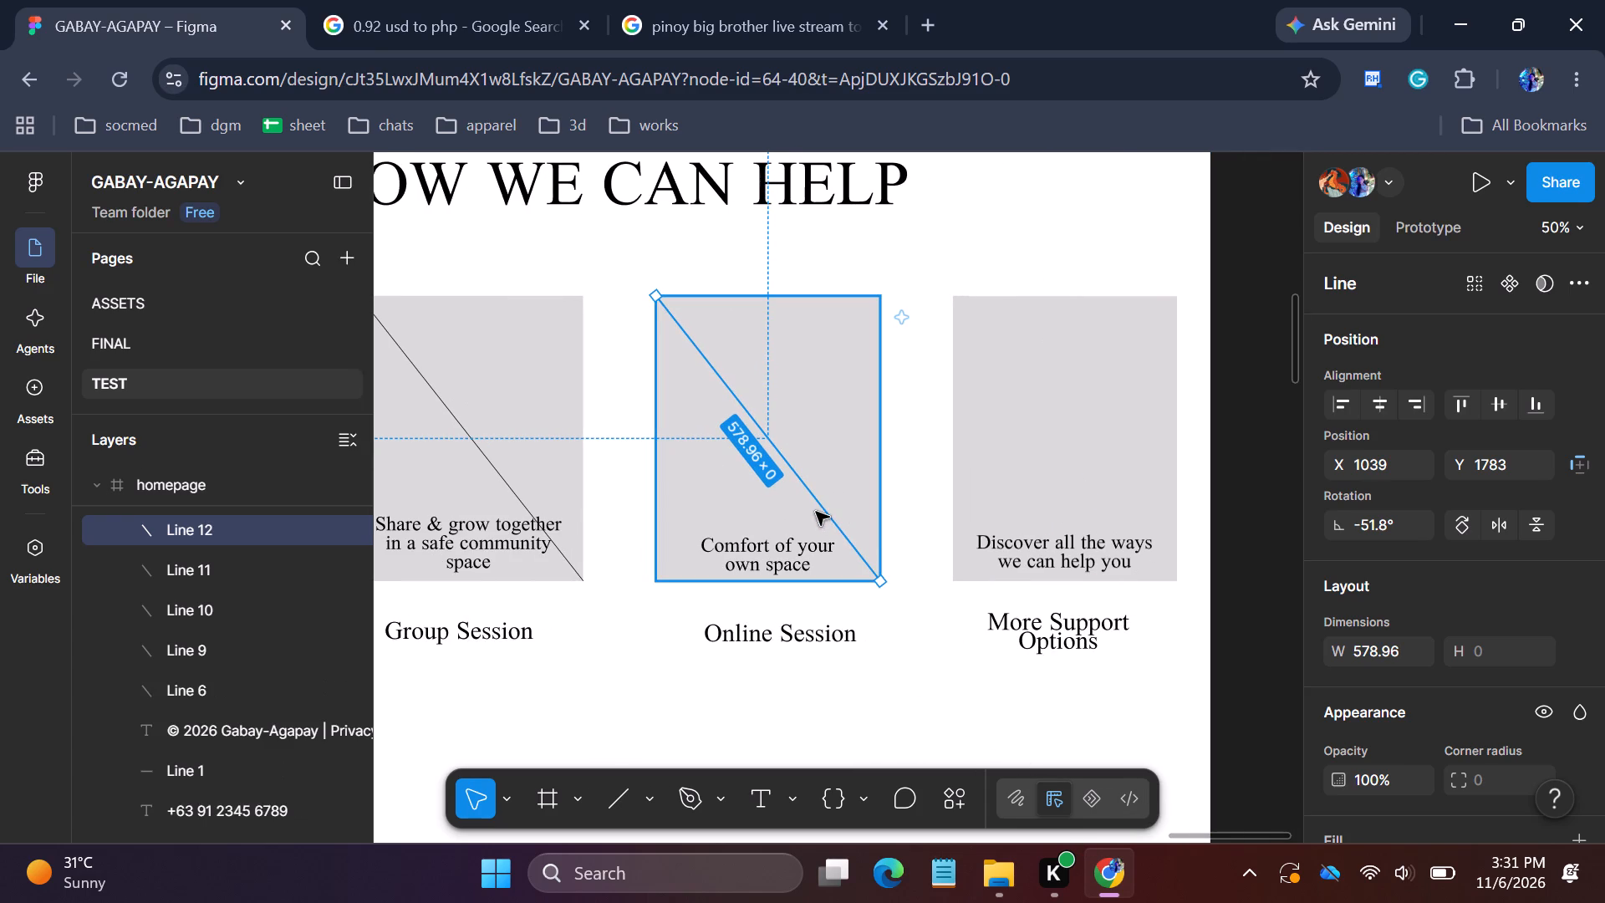
pyautogui.moveTo(817, 499); pyautogui.dragTo(1073, 492)
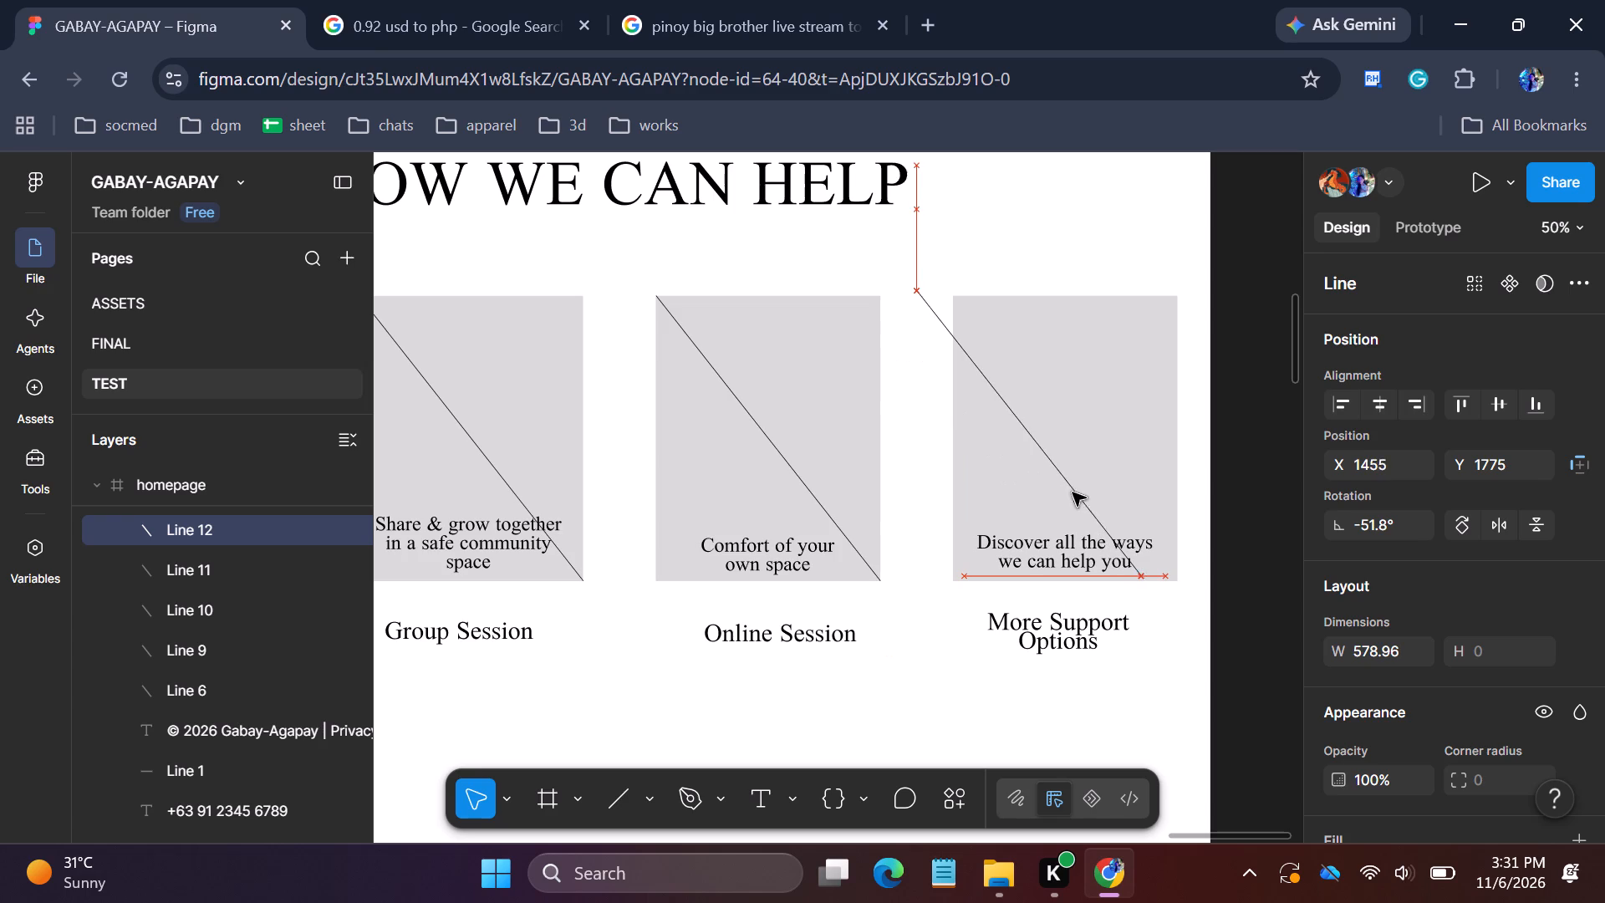
pyautogui.moveTo(1073, 492); pyautogui.dragTo(1113, 503)
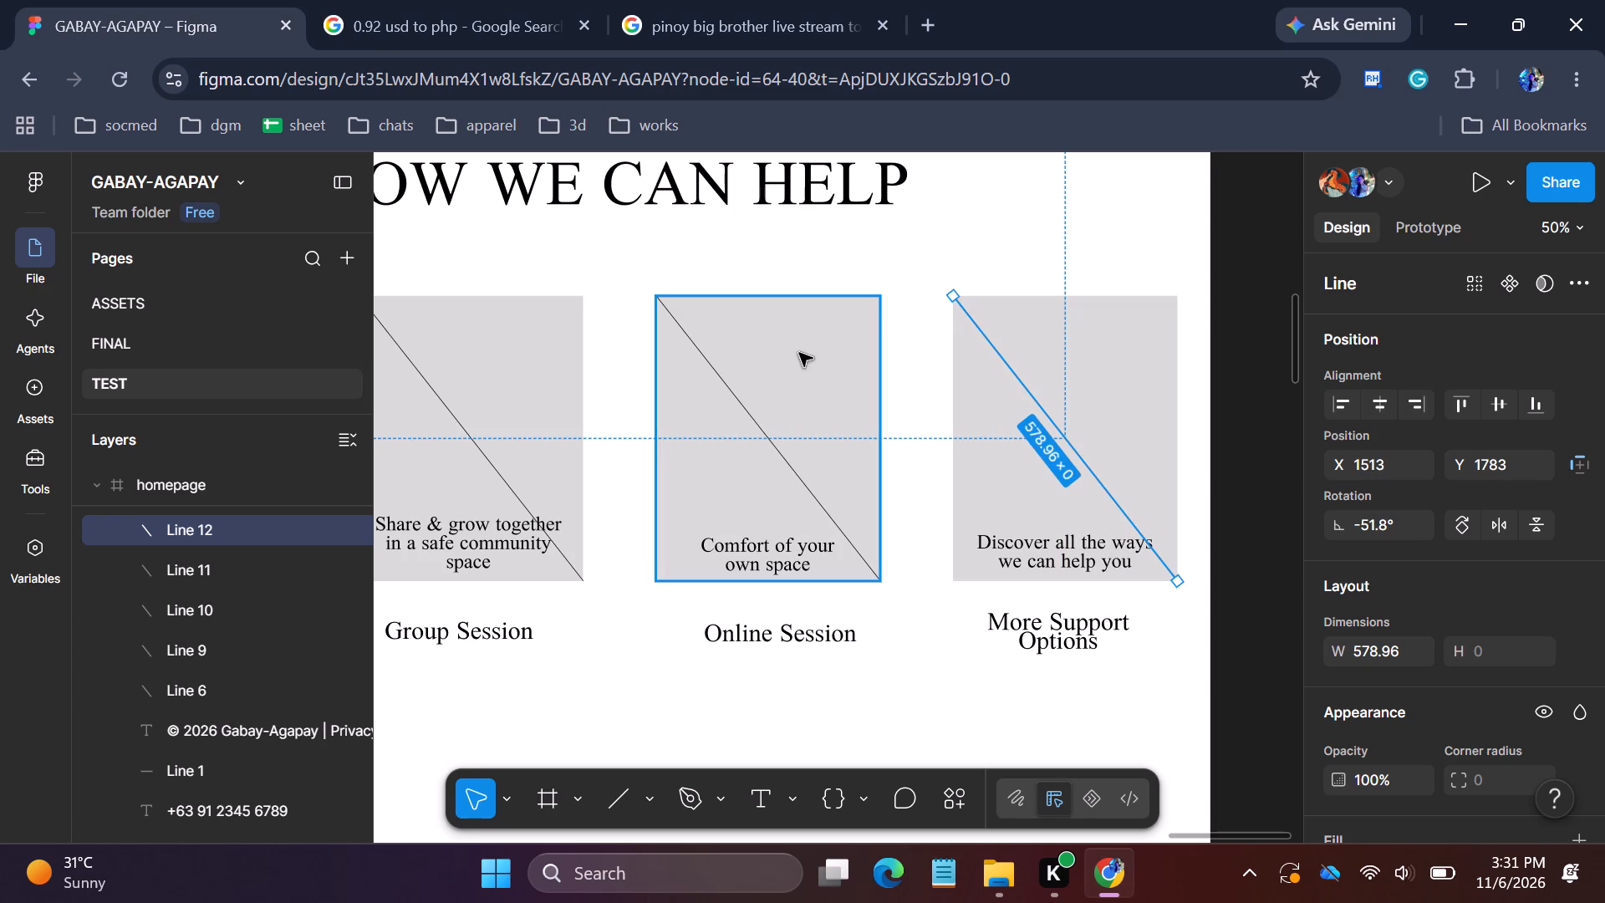
# Paste a duplicate of the More Support Options diagonal and offset it upward to about X 1494, Y 1699.
pyautogui.hotkey('ctrl', 'c')
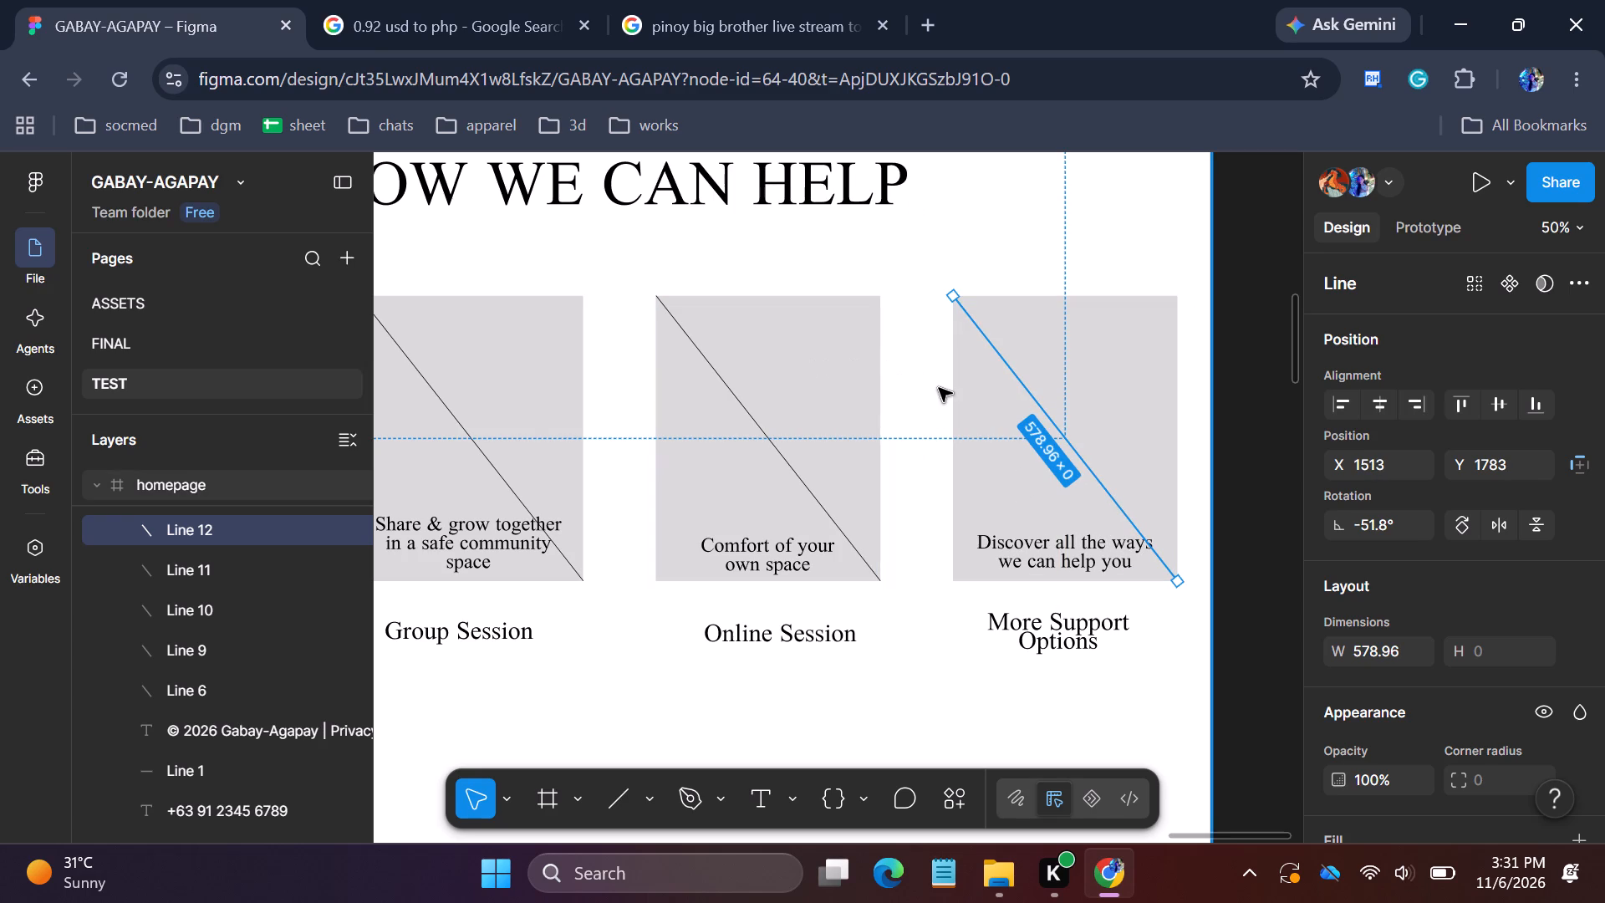
pyautogui.hotkey('ctrl', 'v')
pyautogui.moveTo(1040, 406); pyautogui.dragTo(1041, 358)
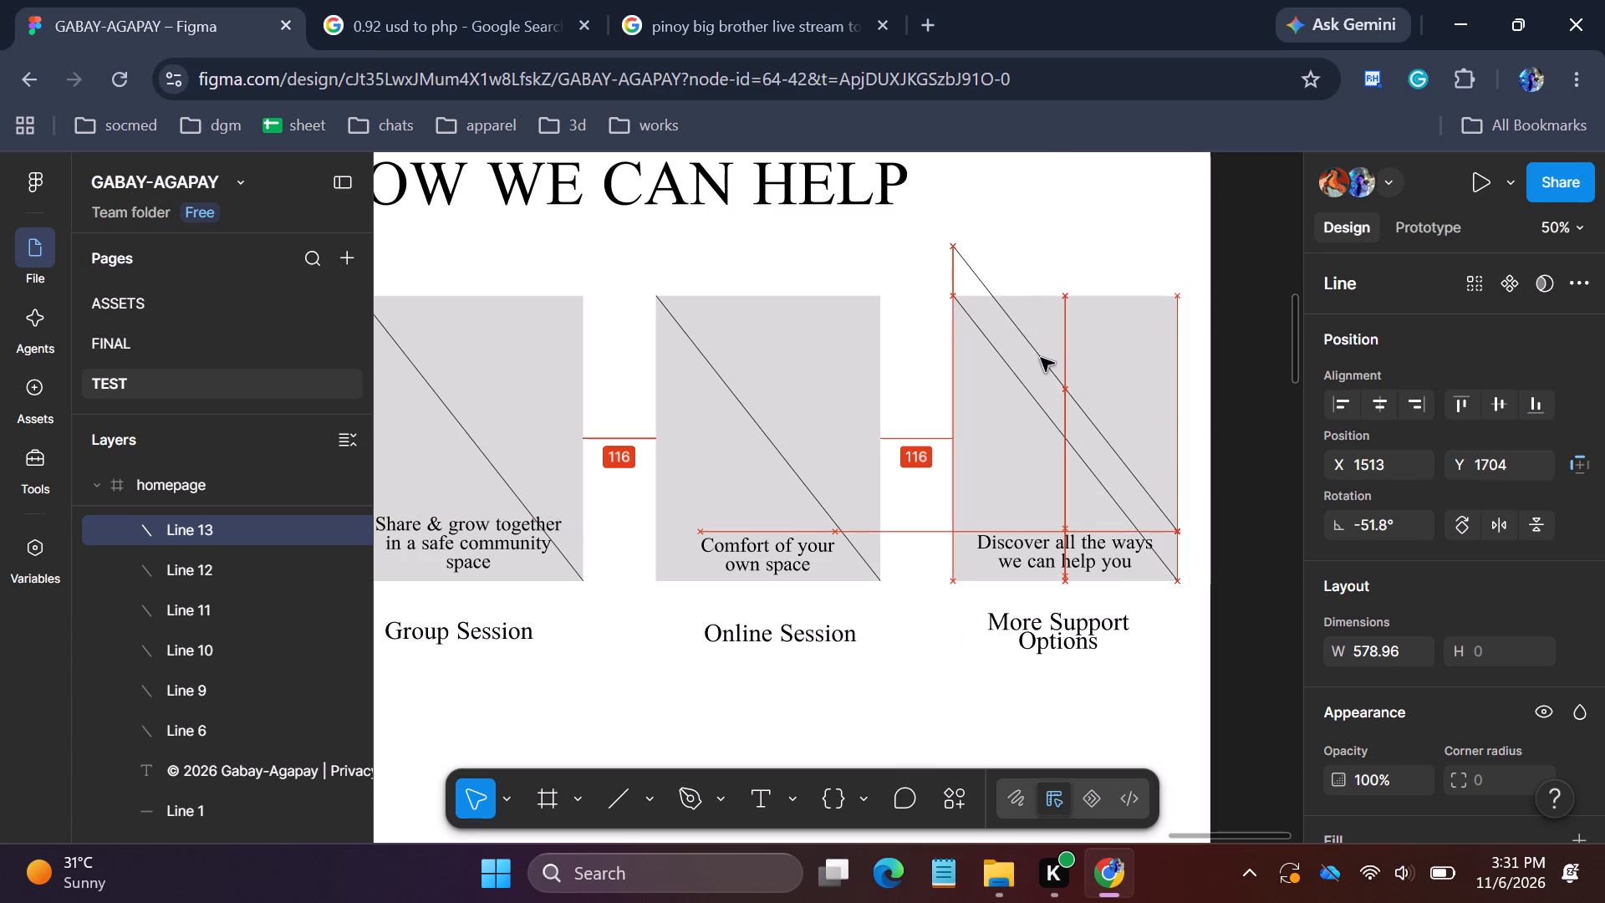
pyautogui.moveTo(1041, 358); pyautogui.dragTo(1027, 351)
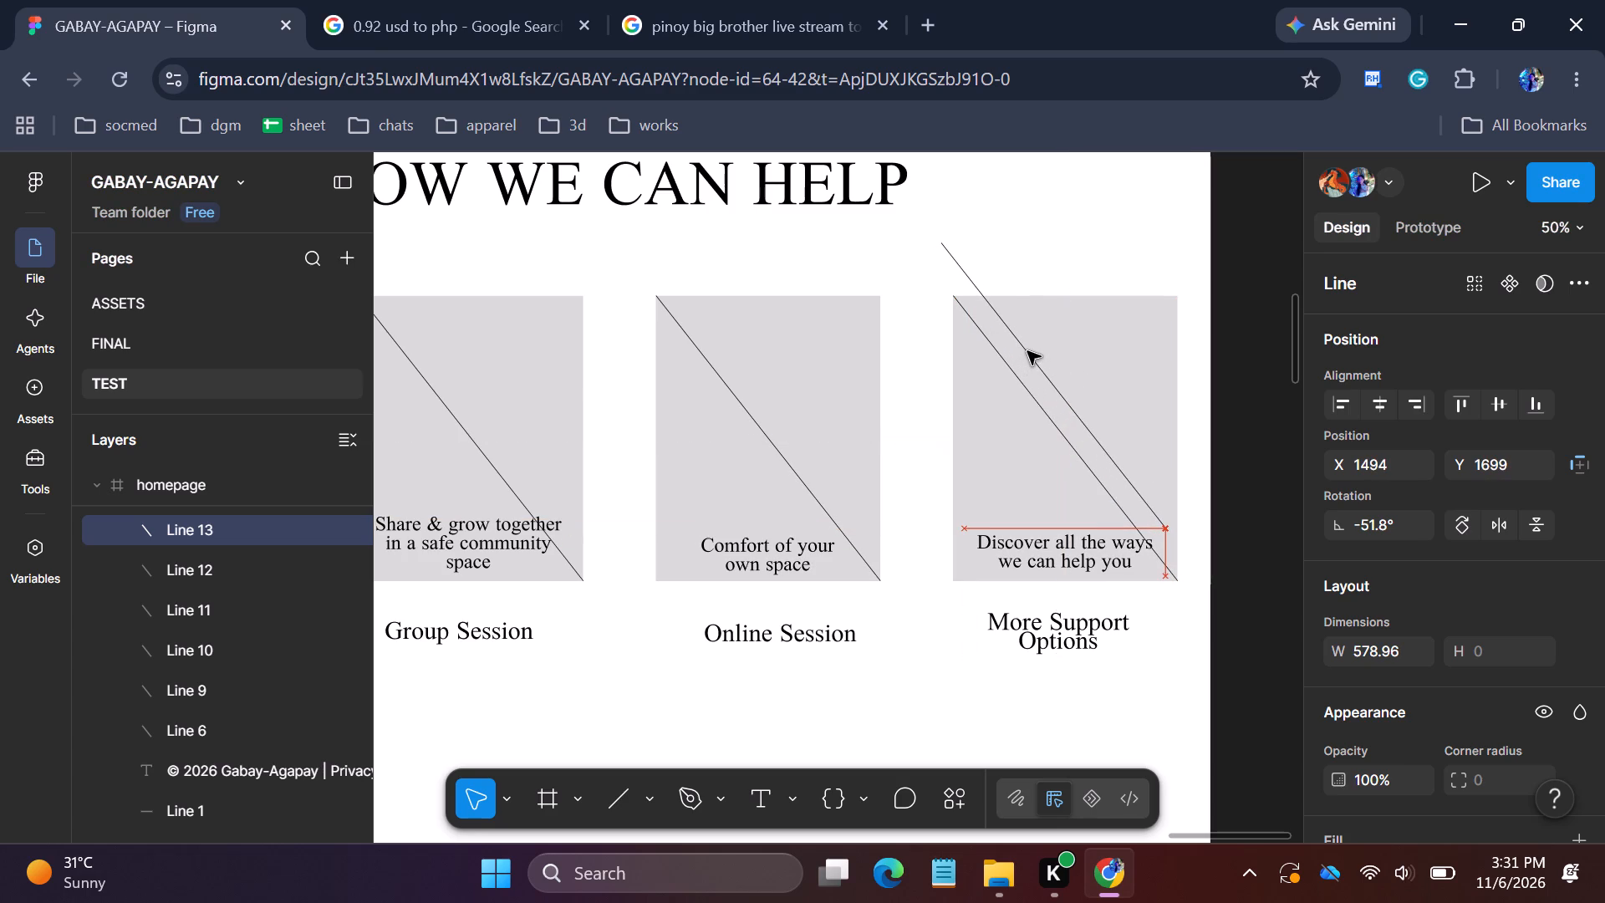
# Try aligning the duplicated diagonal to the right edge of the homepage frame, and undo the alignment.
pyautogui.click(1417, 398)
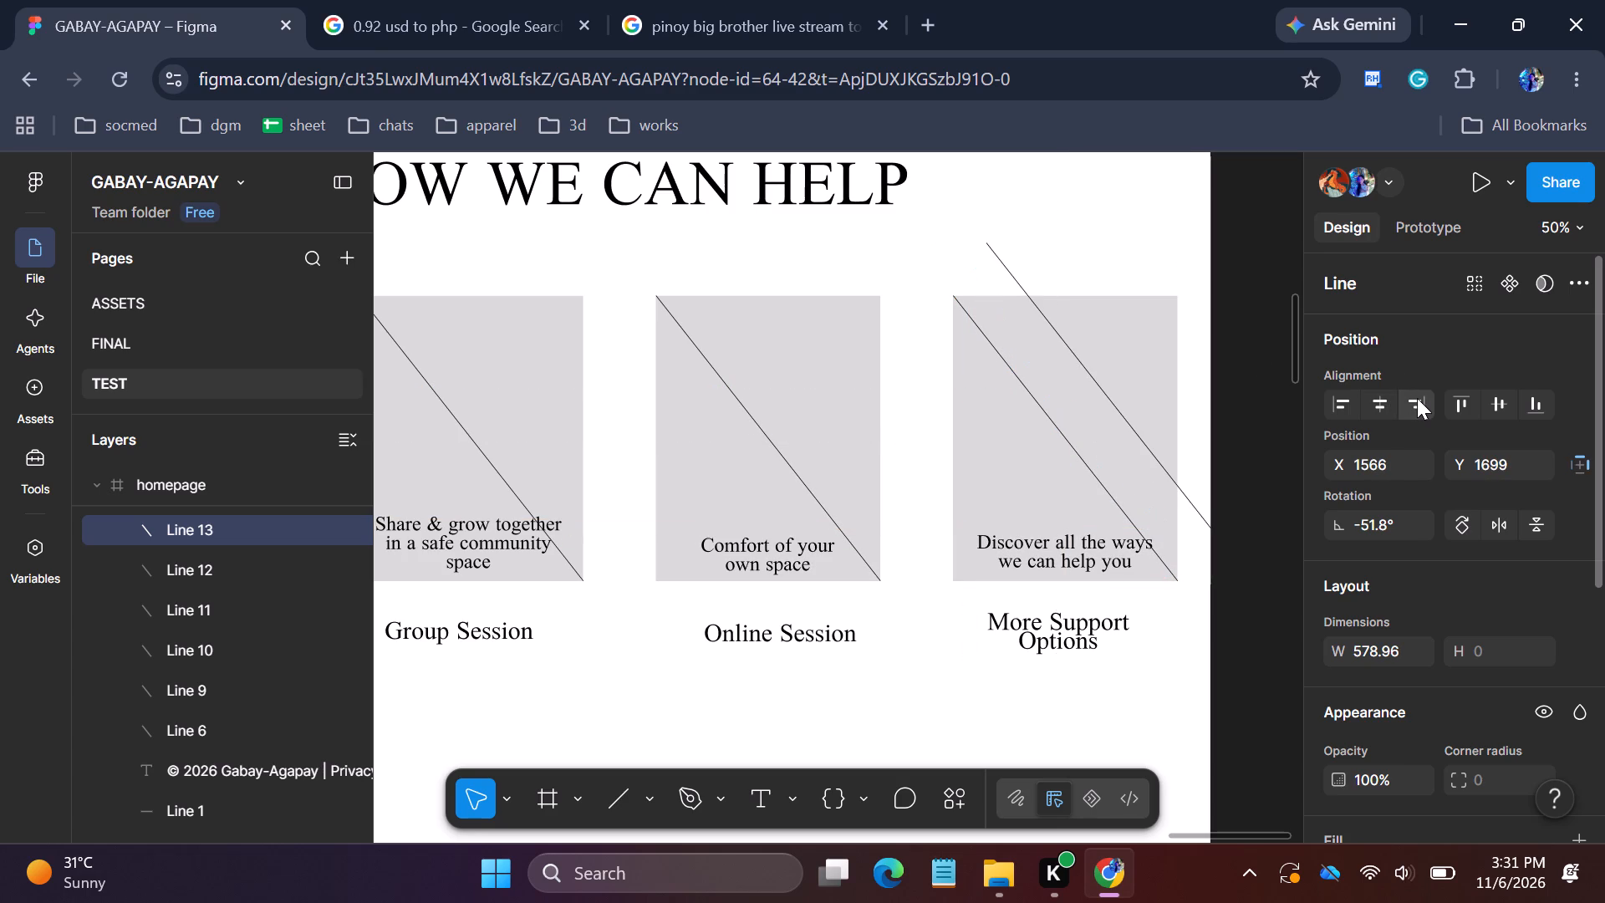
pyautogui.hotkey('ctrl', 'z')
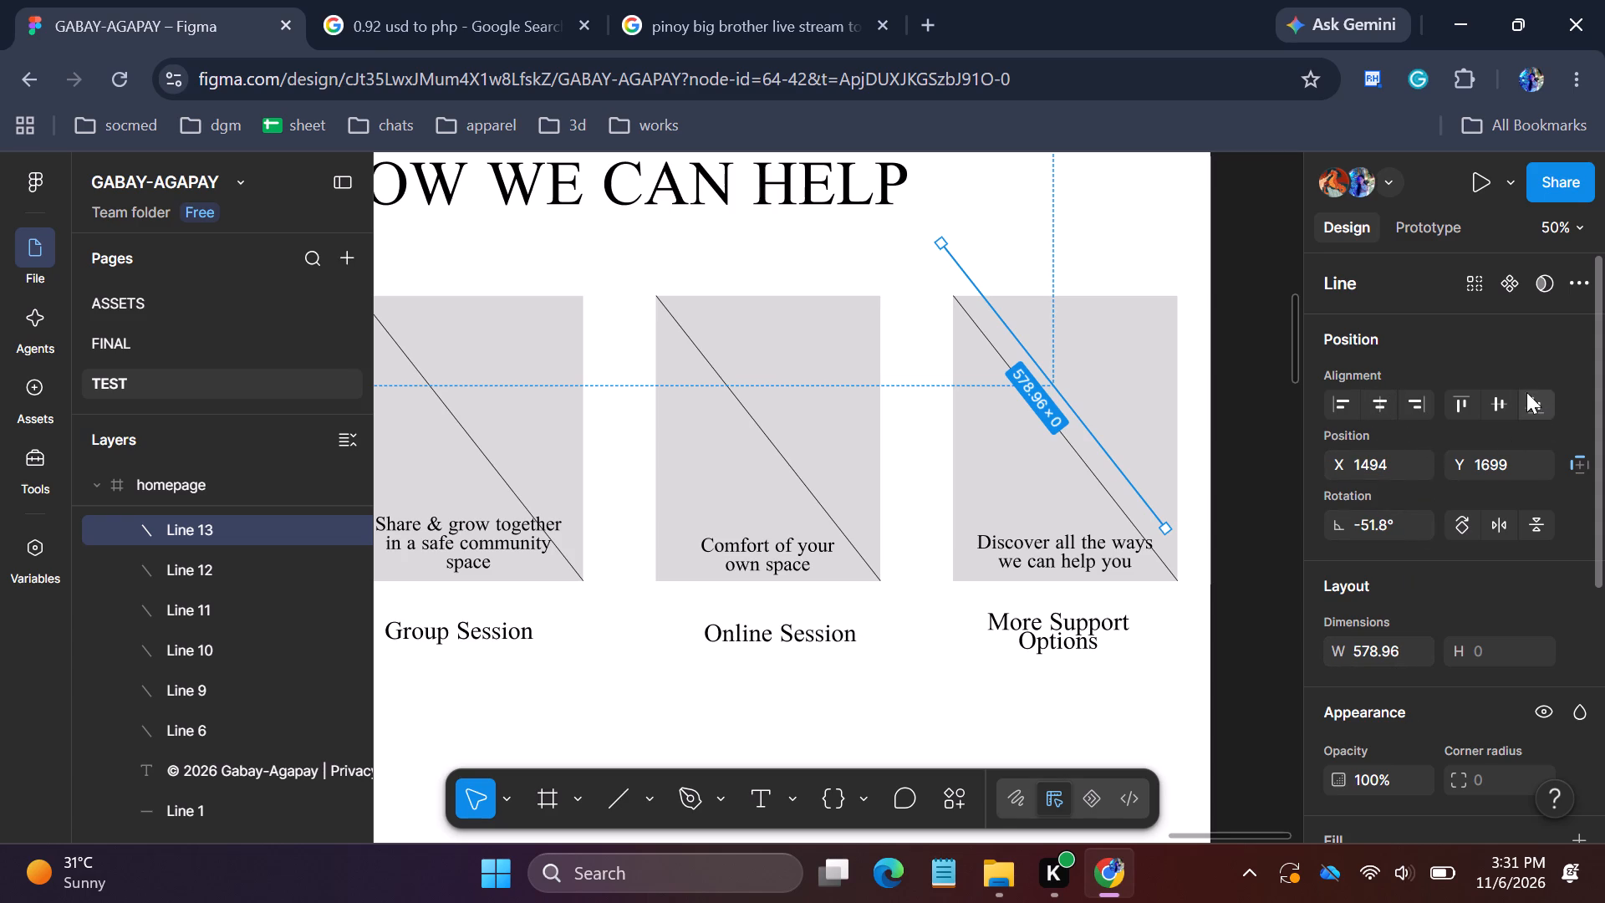
# Flip the duplicated diagonal horizontally and place it at X 1513, Y 1783, crossing the other line on the More Support Options placeholder.
pyautogui.moveTo(1595, 343); pyautogui.dragTo(1594, 417)
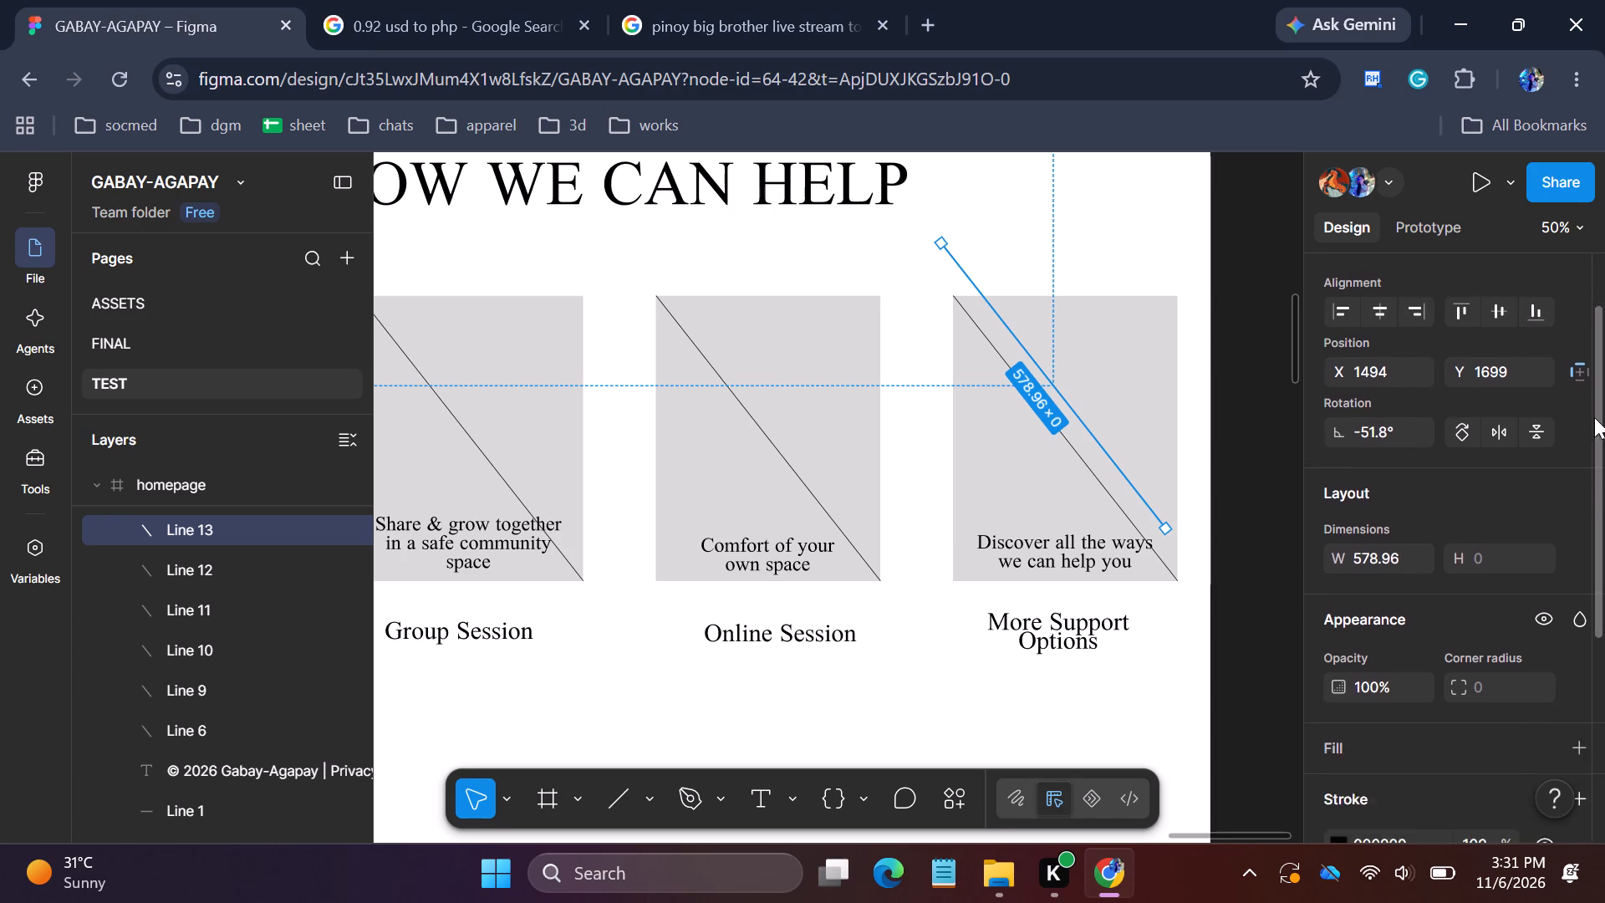
pyautogui.moveTo(1594, 417); pyautogui.dragTo(1583, 602)
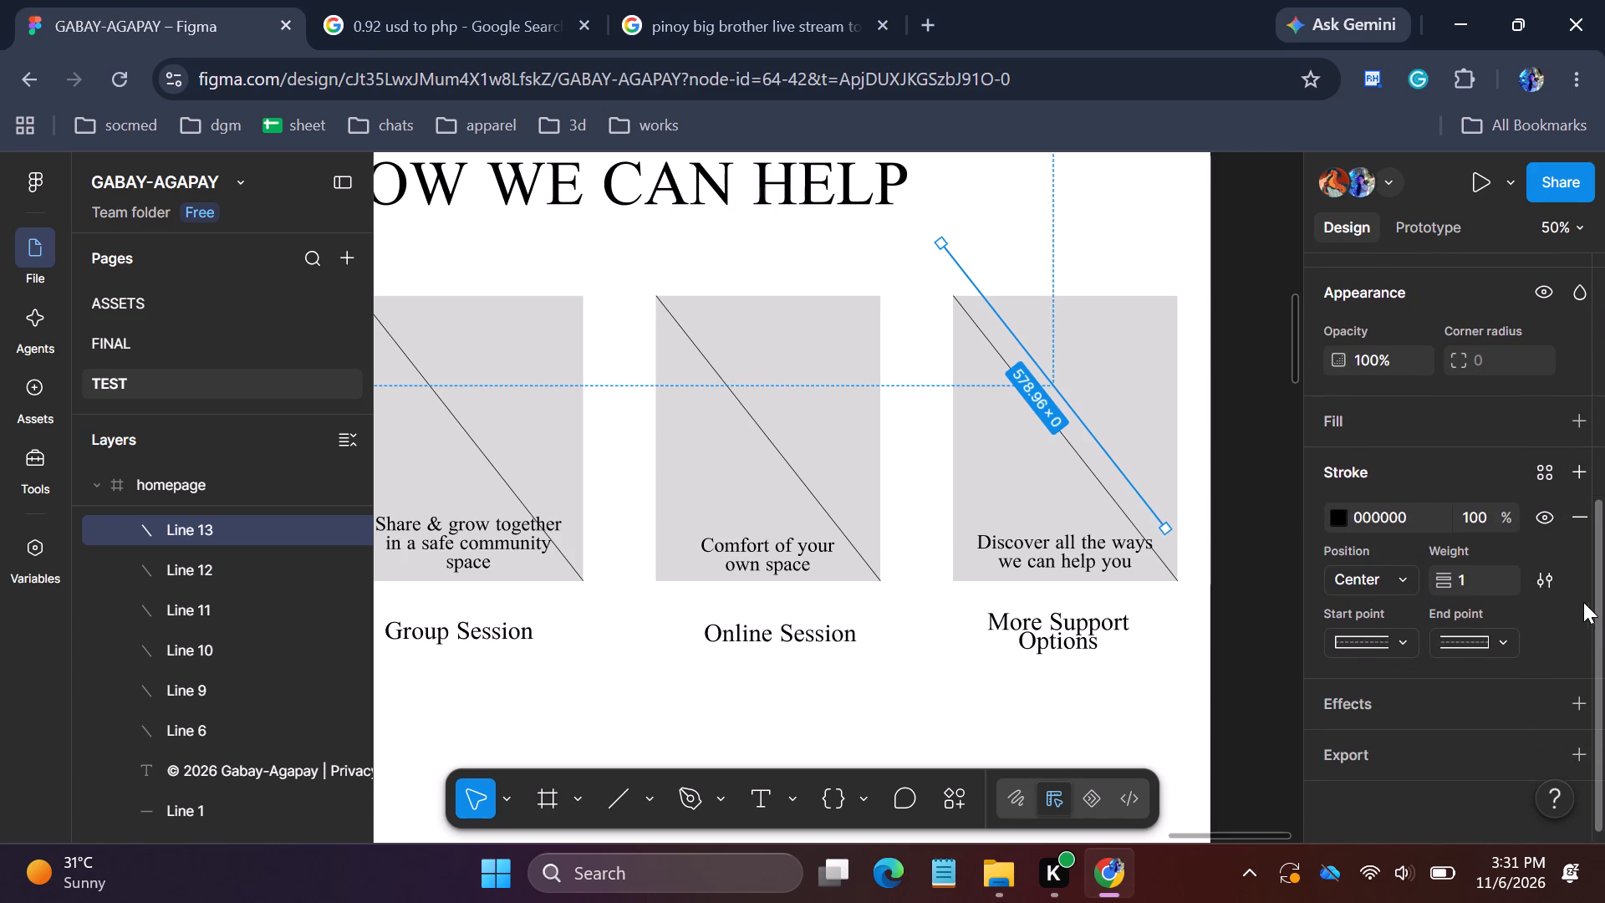
pyautogui.moveTo(1583, 602); pyautogui.dragTo(1557, 300)
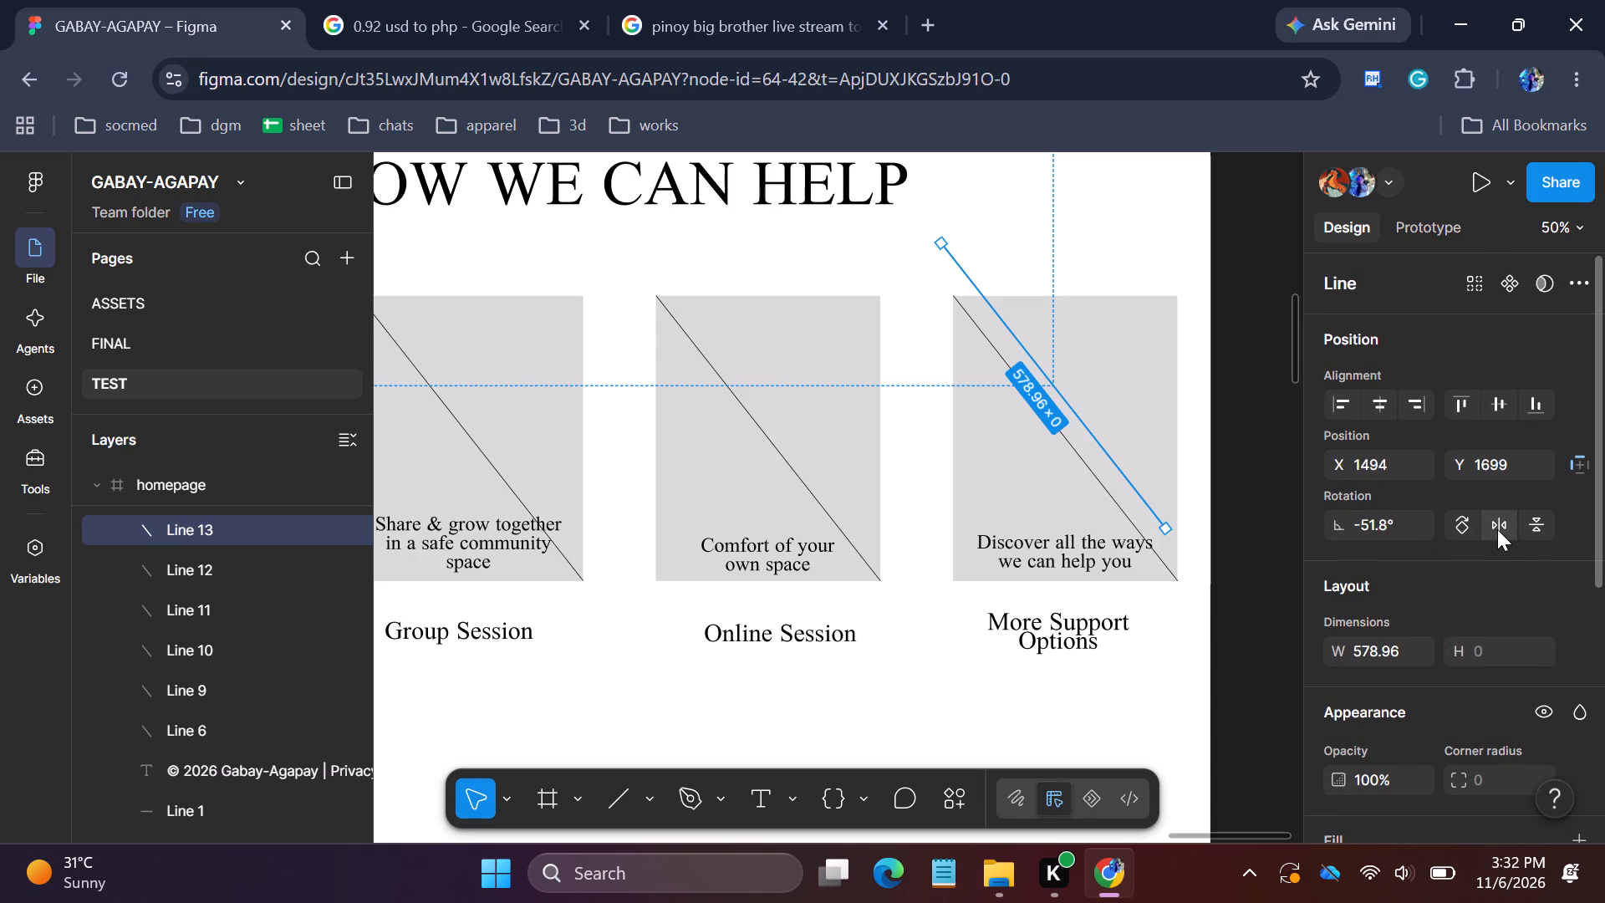
pyautogui.click(1497, 529)
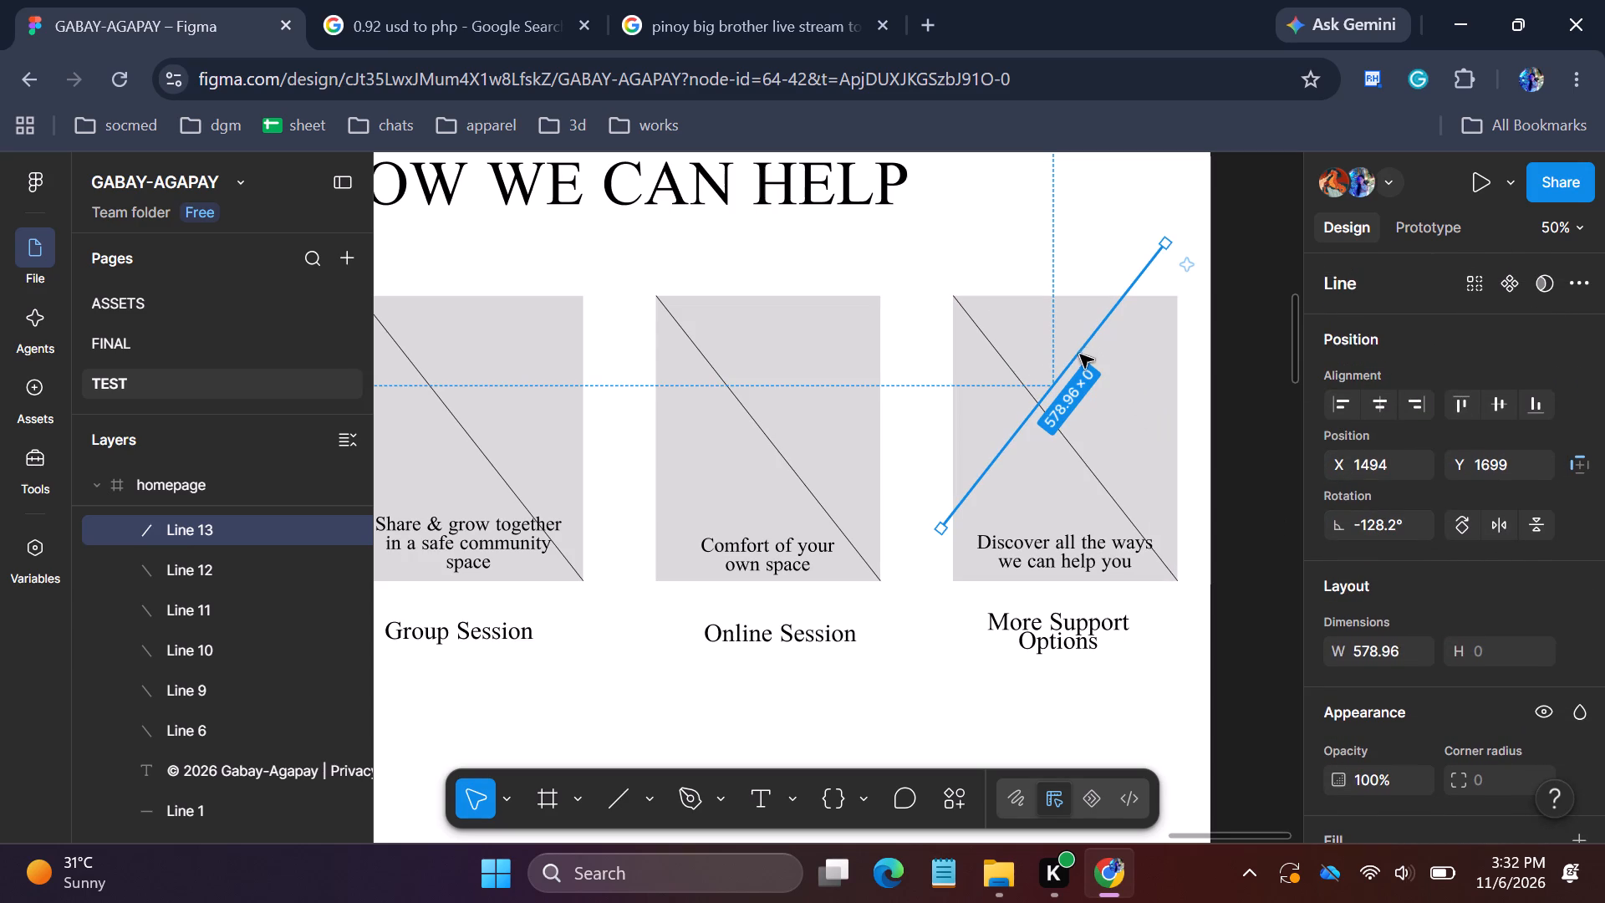
pyautogui.moveTo(1080, 357); pyautogui.dragTo(1092, 411)
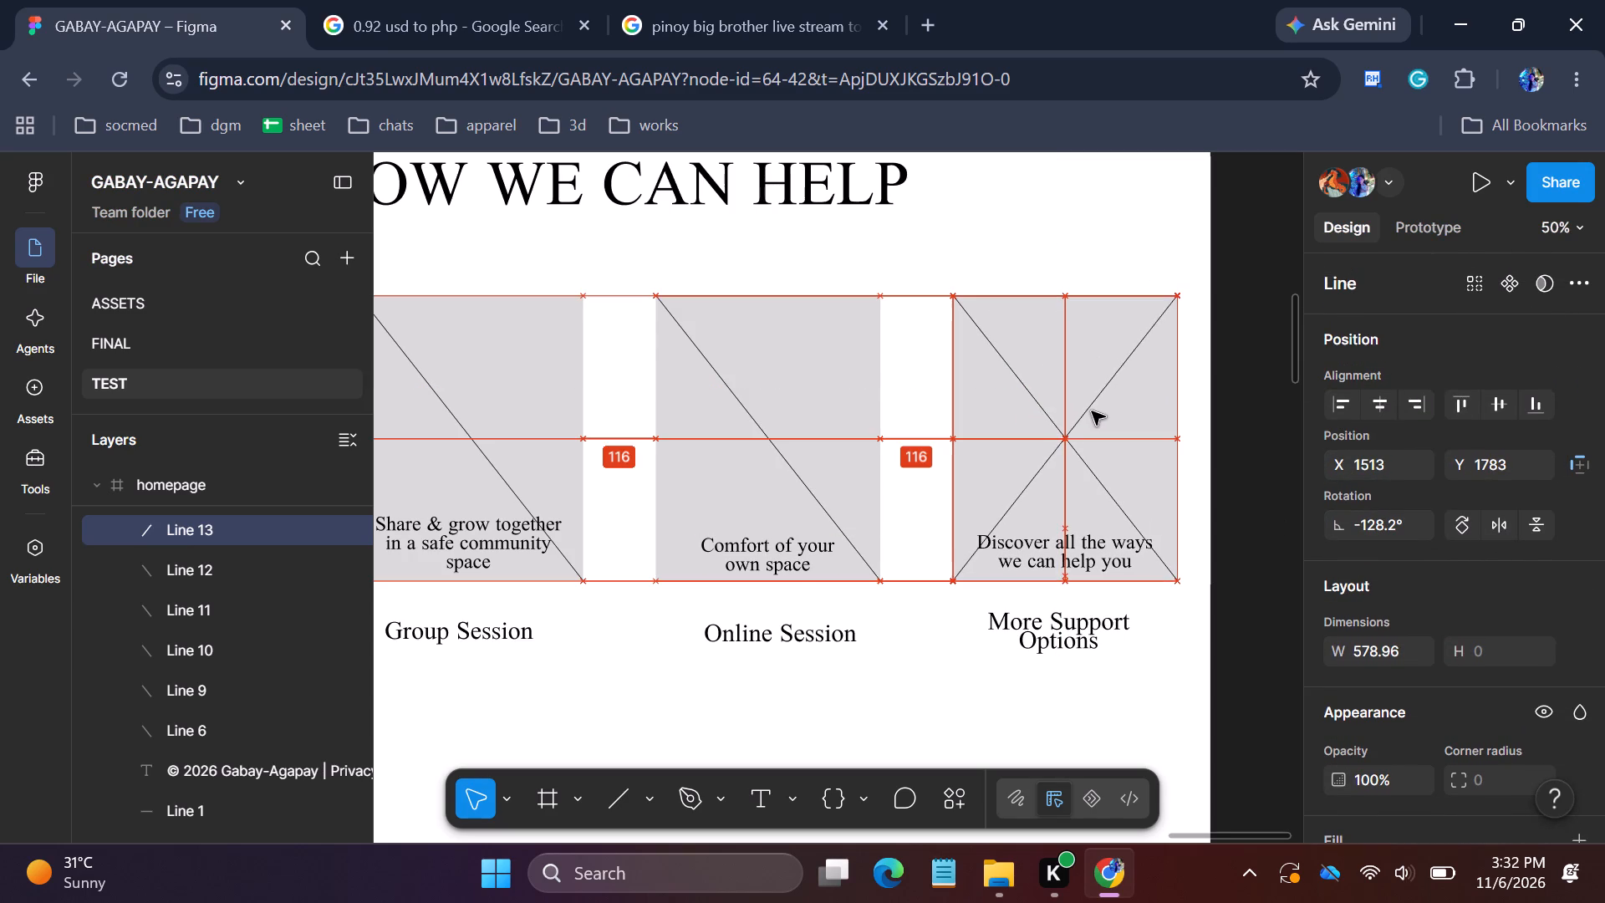
pyautogui.moveTo(1092, 411); pyautogui.dragTo(1092, 412)
# Duplicate the flipped diagonal and place the copy across the Online Session placeholder at X 1039, Y 1783, completing its cross.
pyautogui.hotkey('ctrl', 'c')
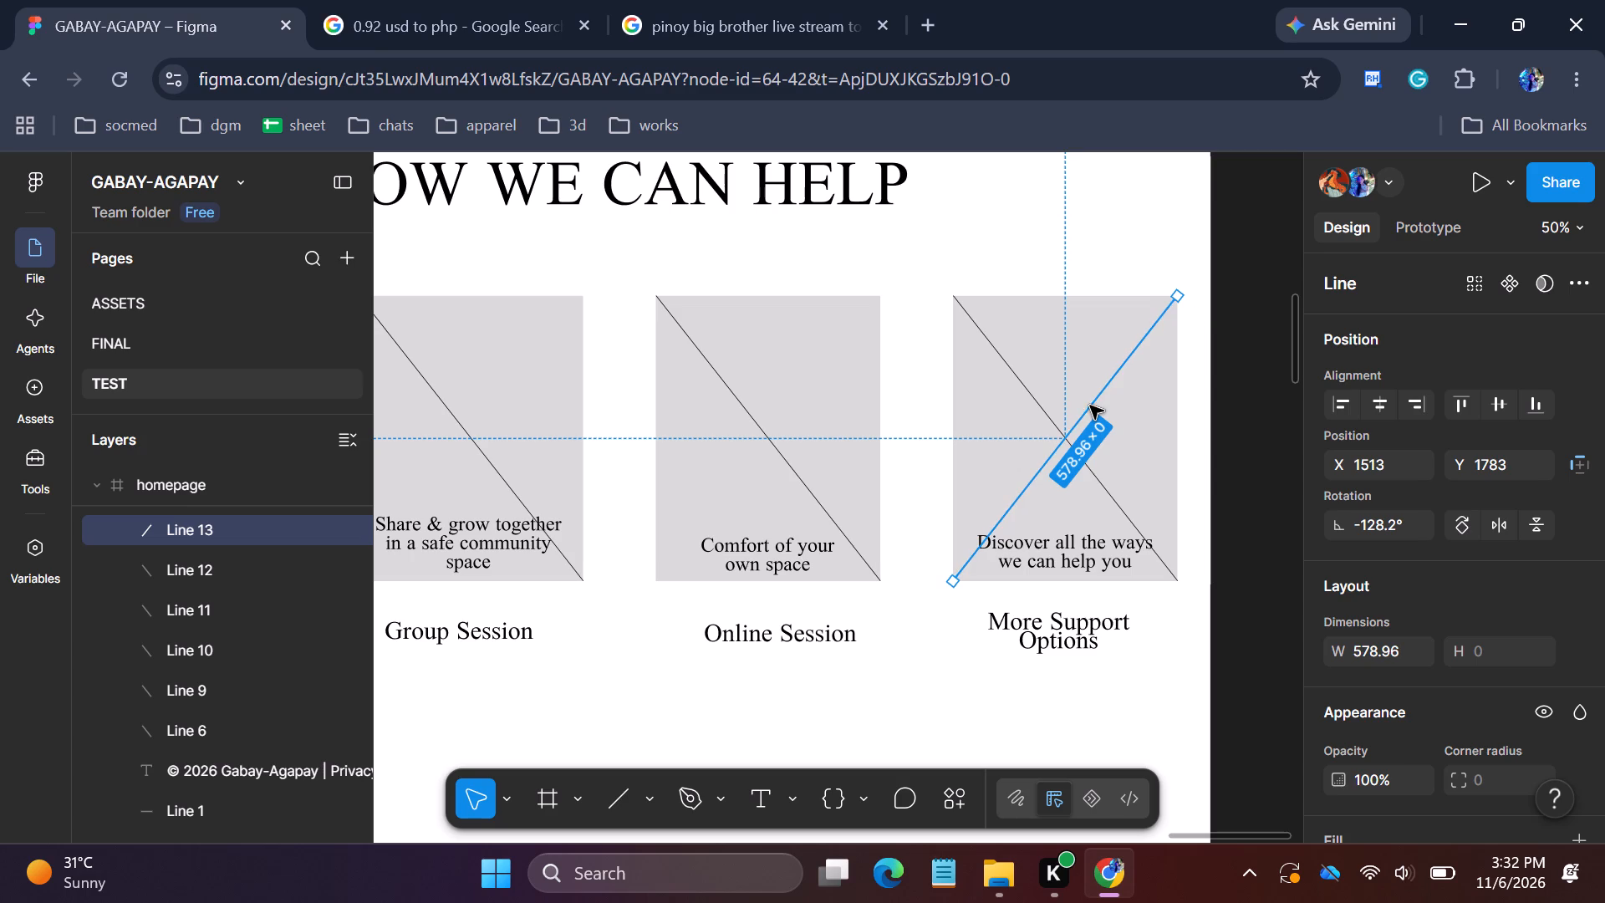
pyautogui.click(922, 400)
pyautogui.hotkey('ctrl', 'v')
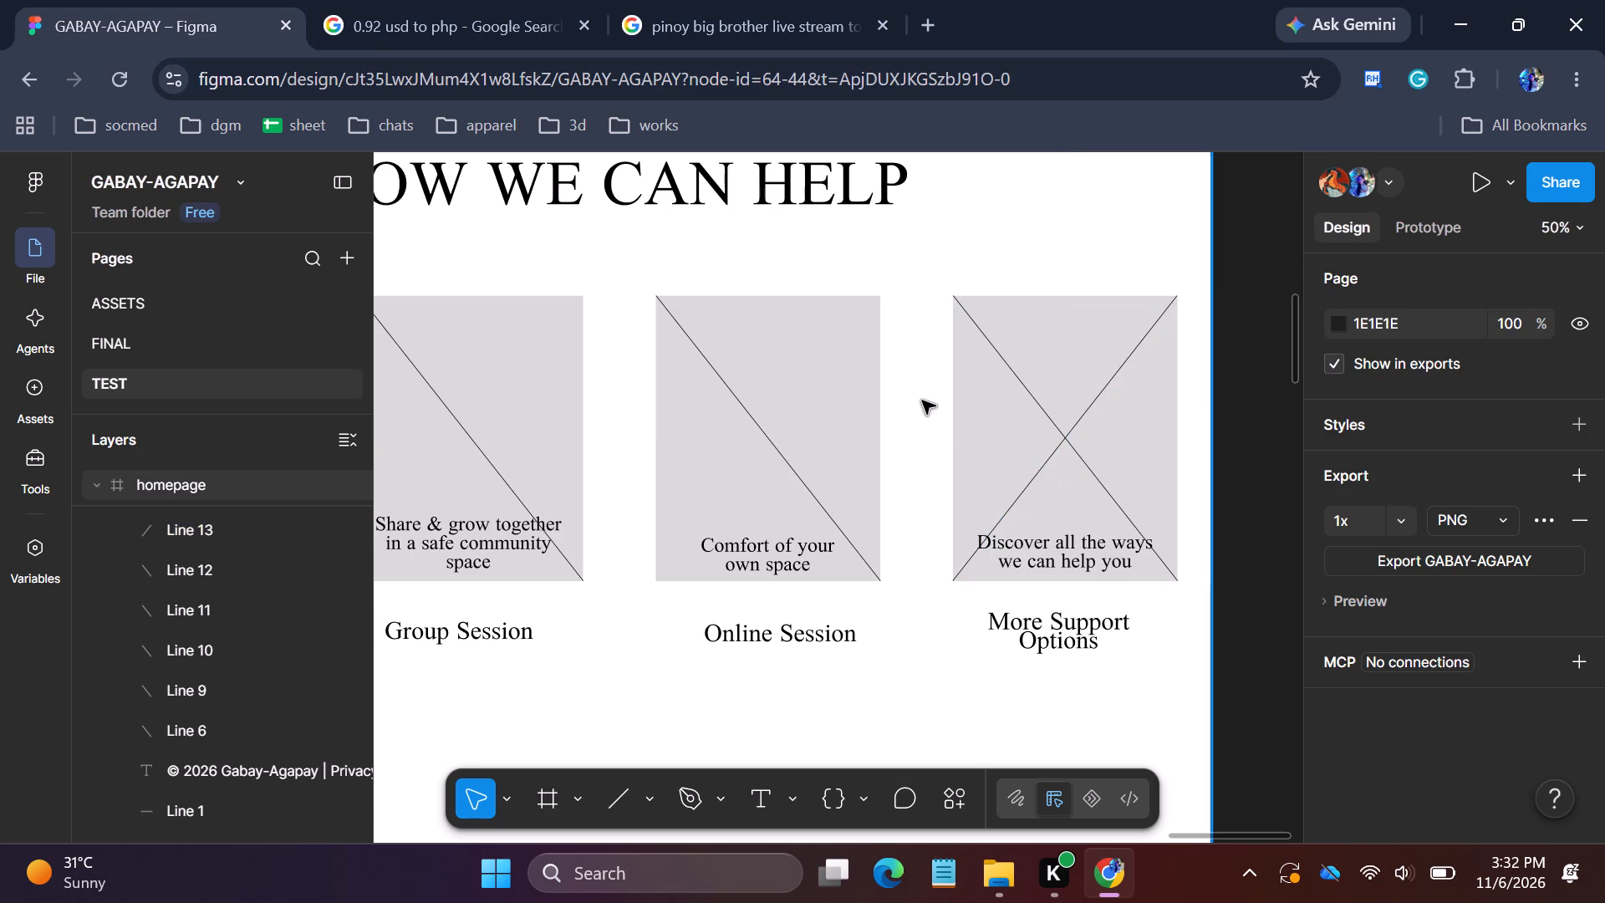
pyautogui.moveTo(1083, 418); pyautogui.dragTo(802, 437)
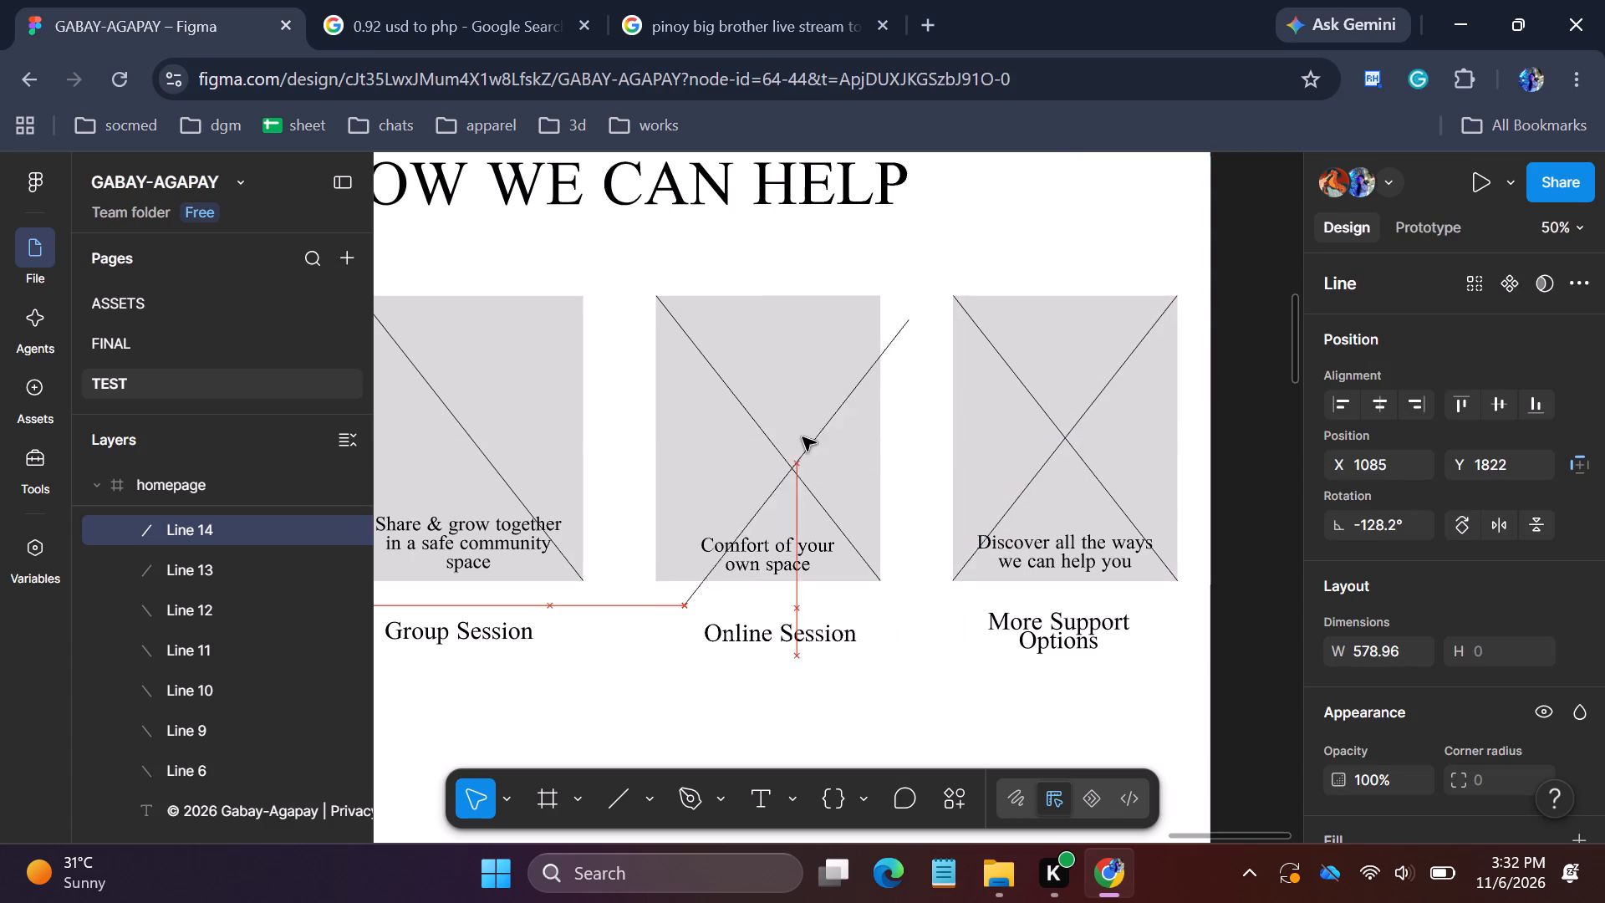
pyautogui.moveTo(802, 437); pyautogui.dragTo(782, 419)
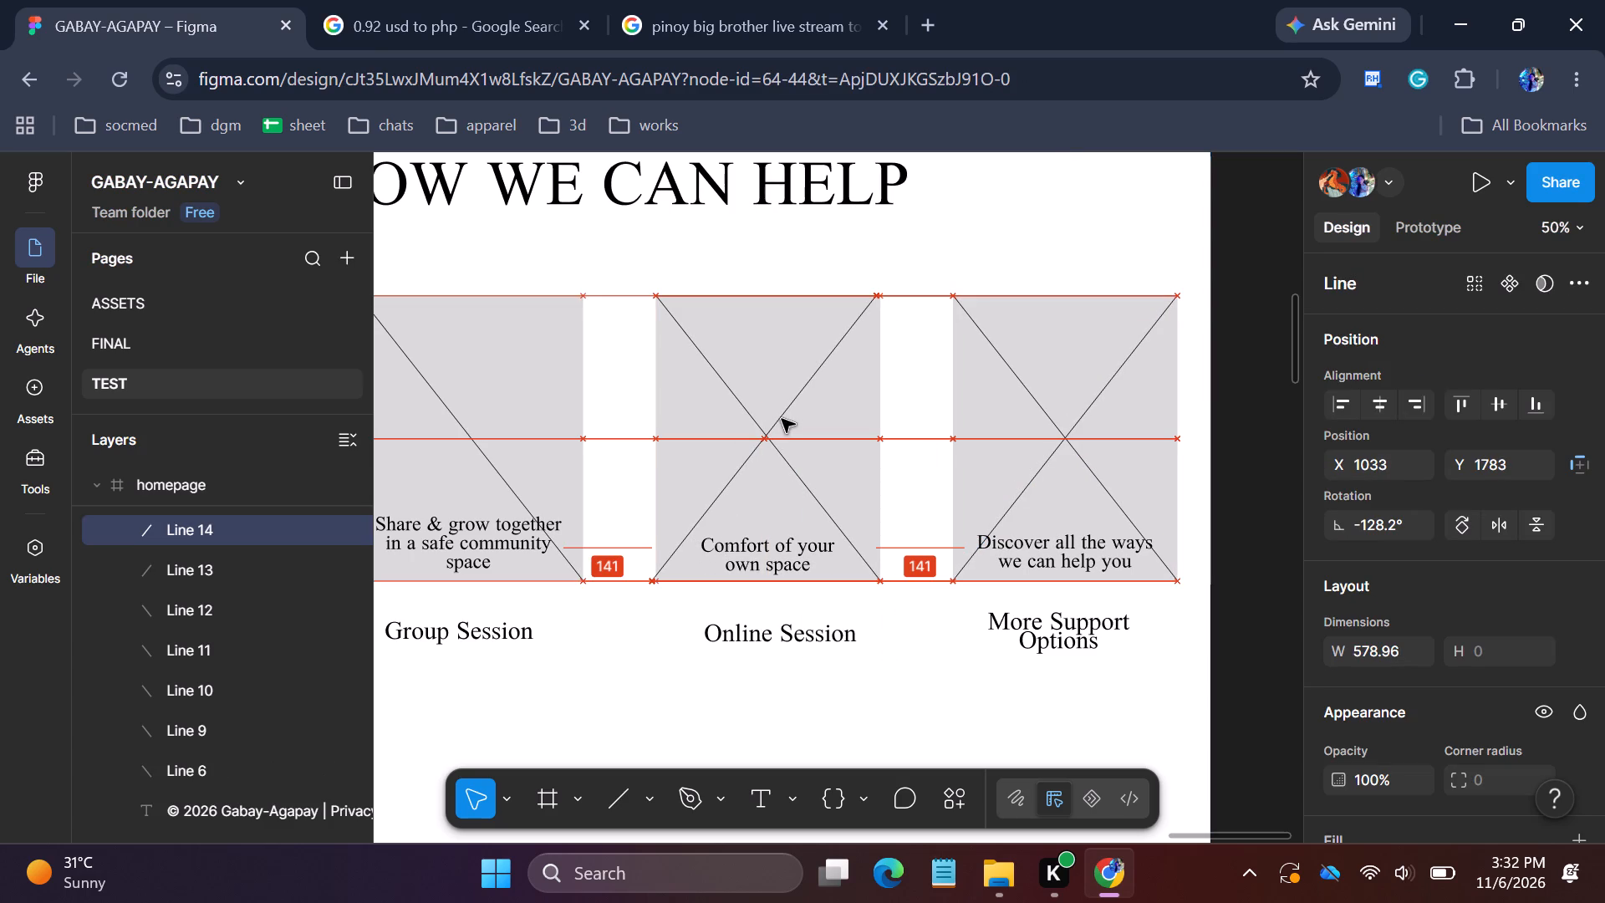
pyautogui.moveTo(782, 419); pyautogui.dragTo(785, 421)
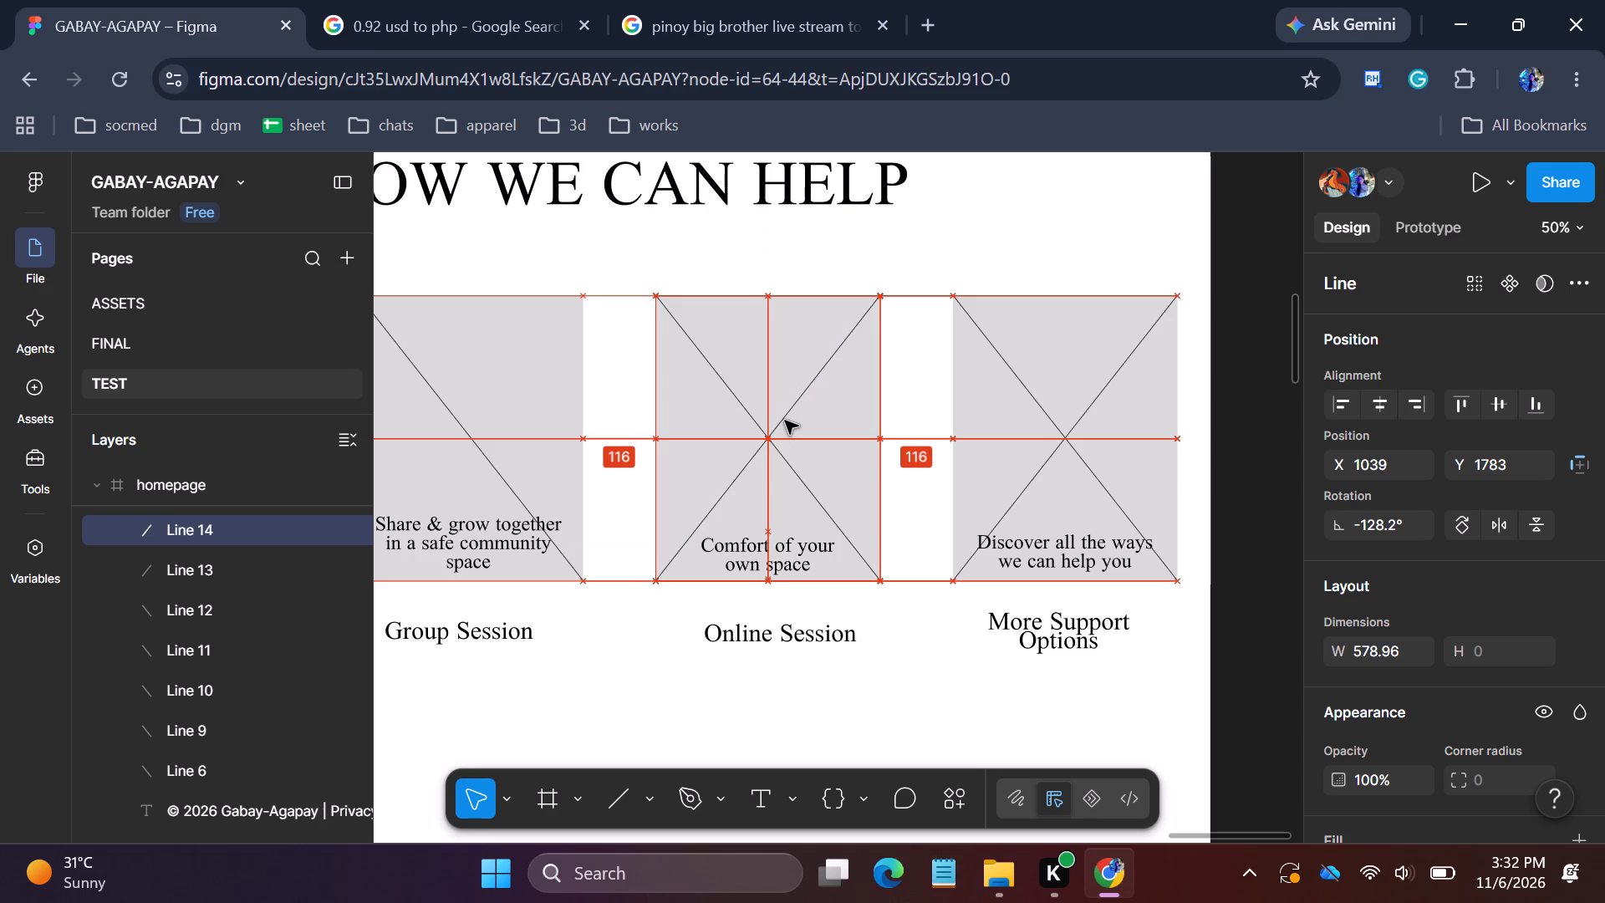
pyautogui.moveTo(785, 421); pyautogui.dragTo(786, 421)
pyautogui.click(848, 679)
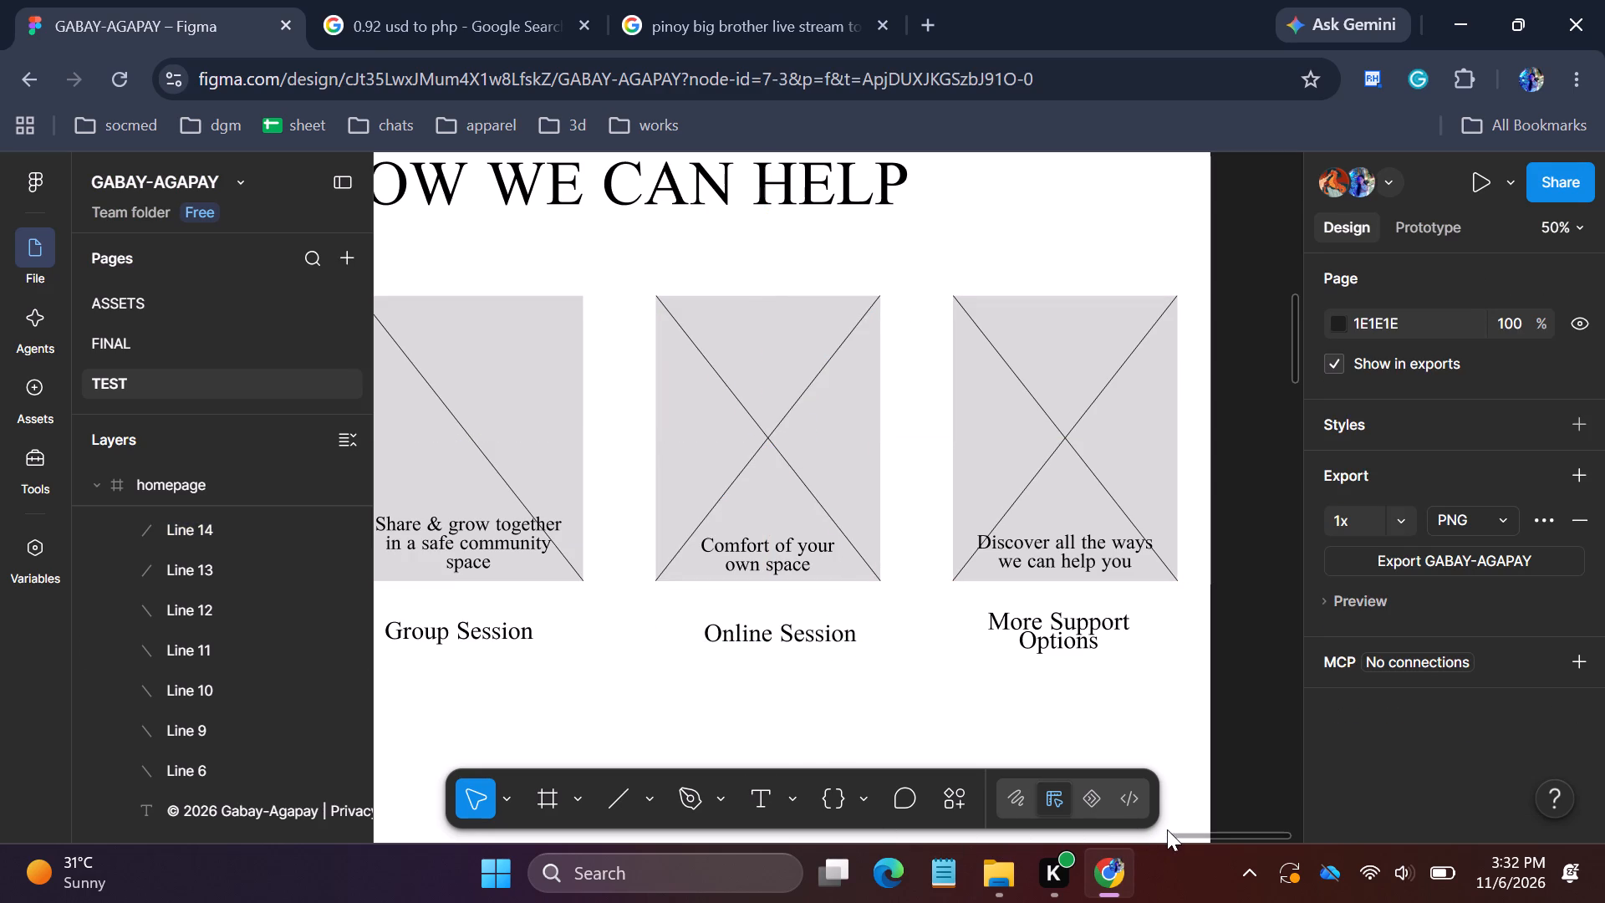
# Review the HOW WE CAN HELP placeholders and the overall homepage layout alongside the neighbouring frames.
pyautogui.moveTo(1172, 833); pyautogui.dragTo(1030, 815)
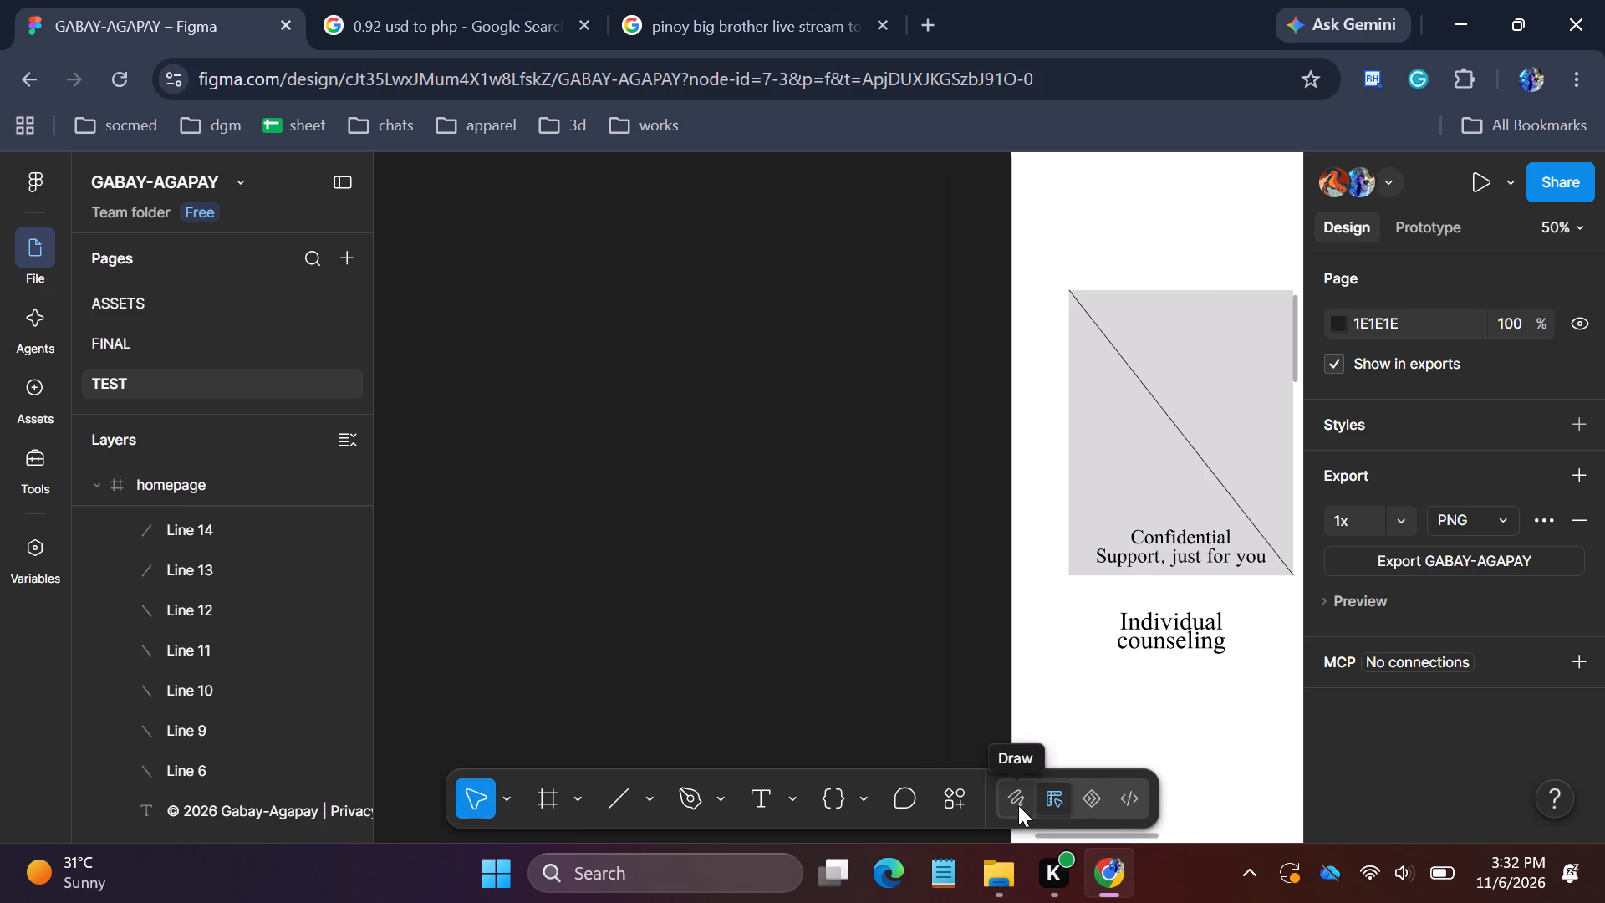
pyautogui.moveTo(1063, 833); pyautogui.dragTo(1107, 828)
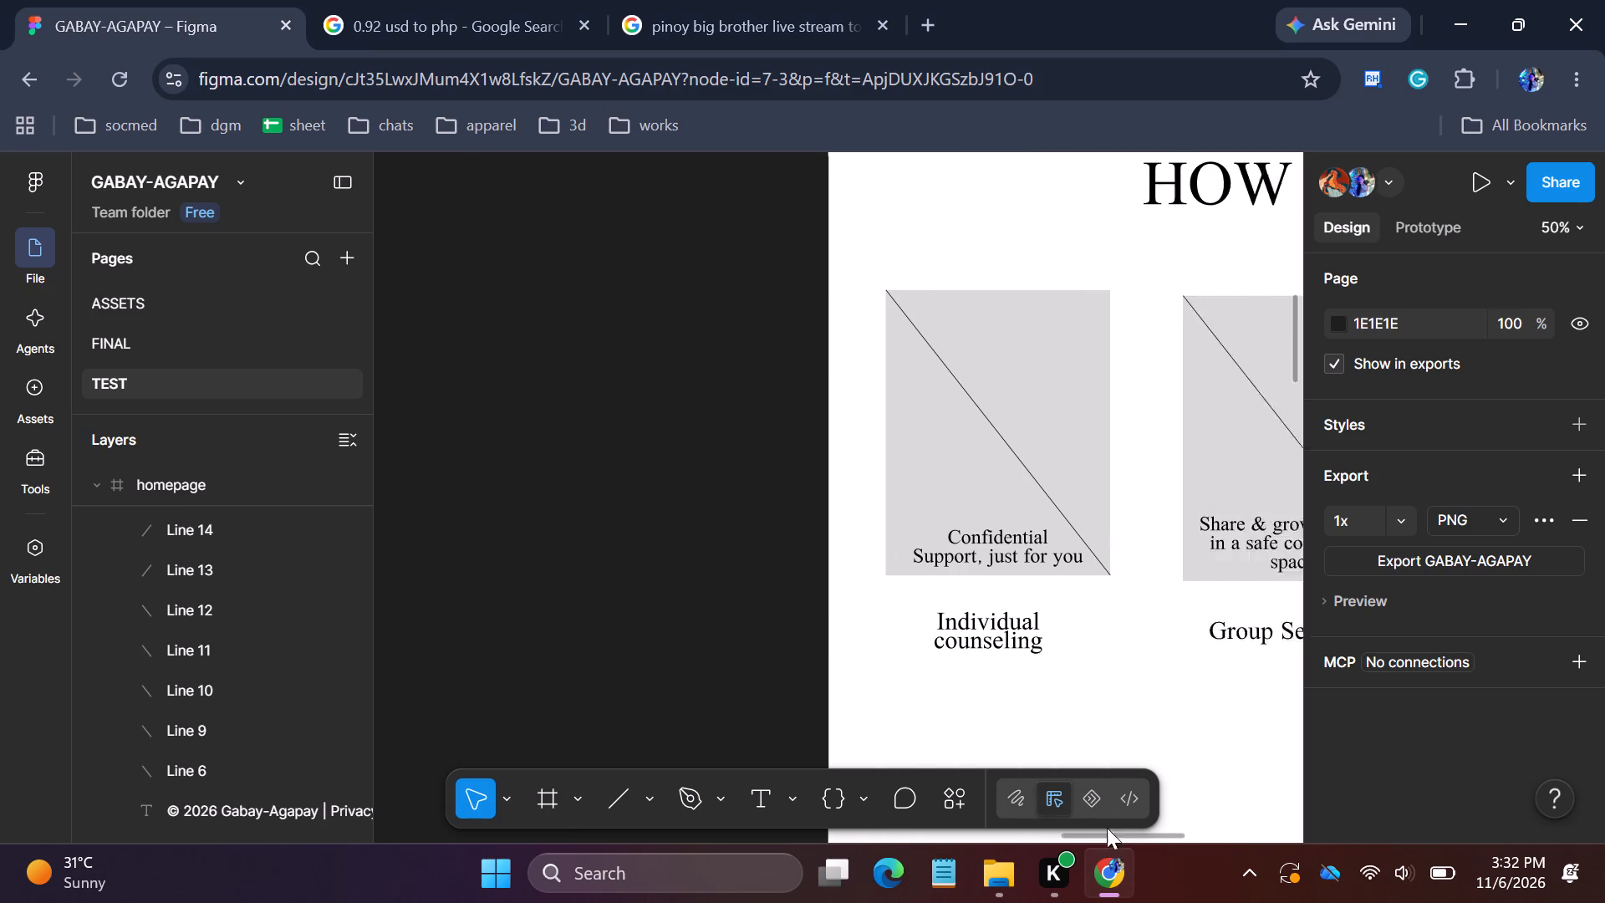
pyautogui.moveTo(1107, 828); pyautogui.dragTo(1152, 823)
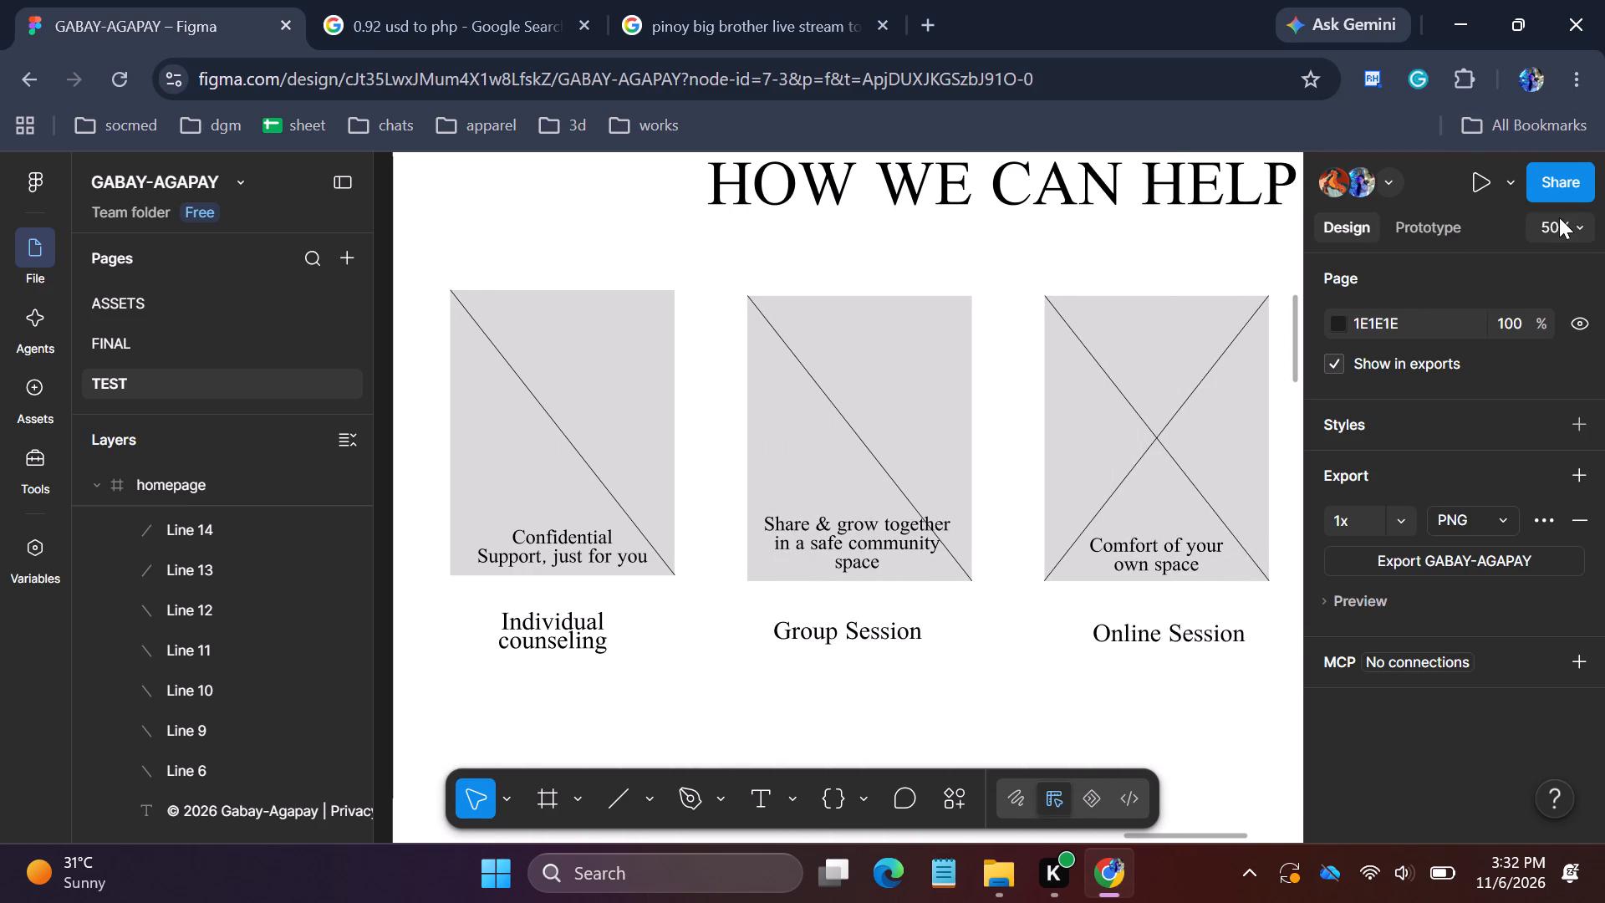
pyautogui.click(1558, 229)
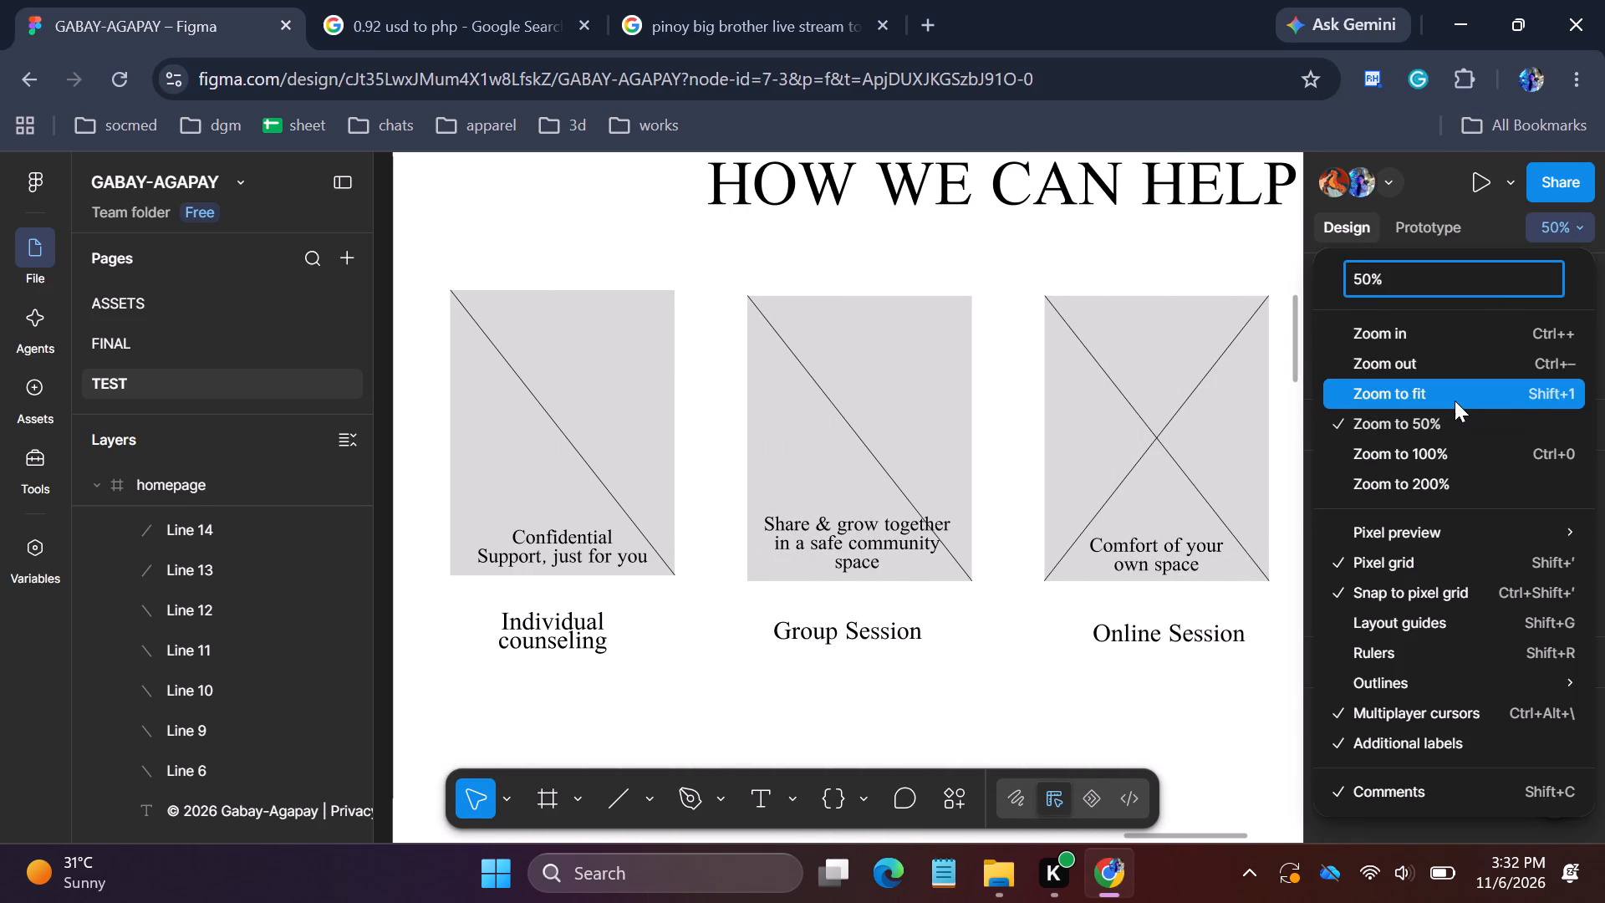
pyautogui.click(1451, 364)
pyautogui.click(1451, 363)
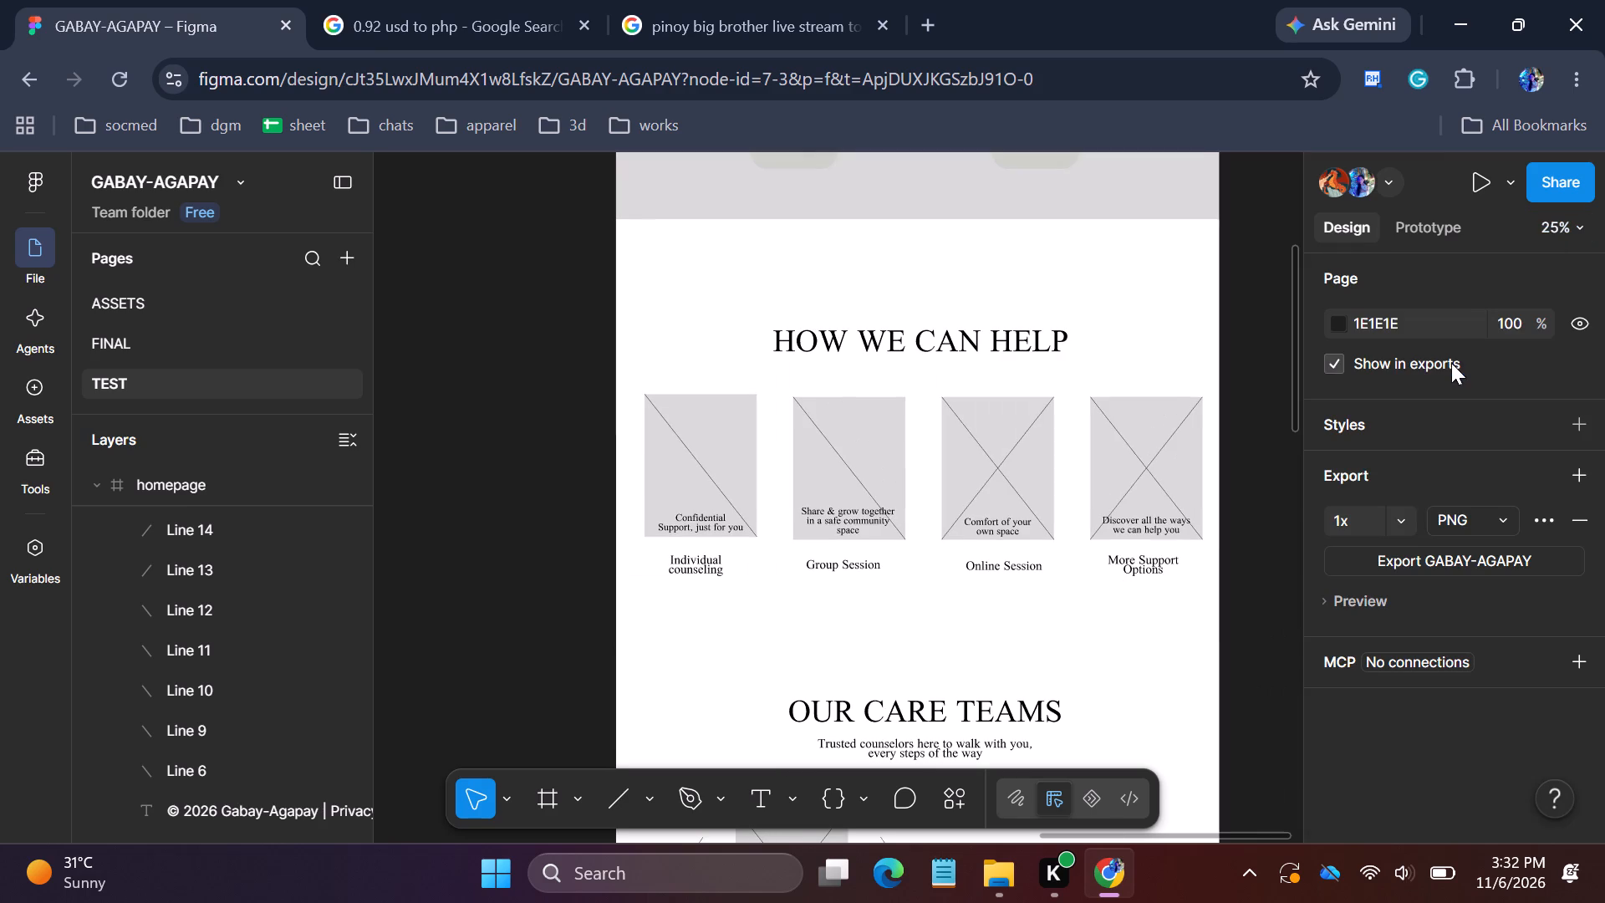
pyautogui.click(1414, 364)
pyautogui.click(1582, 224)
pyautogui.click(1442, 357)
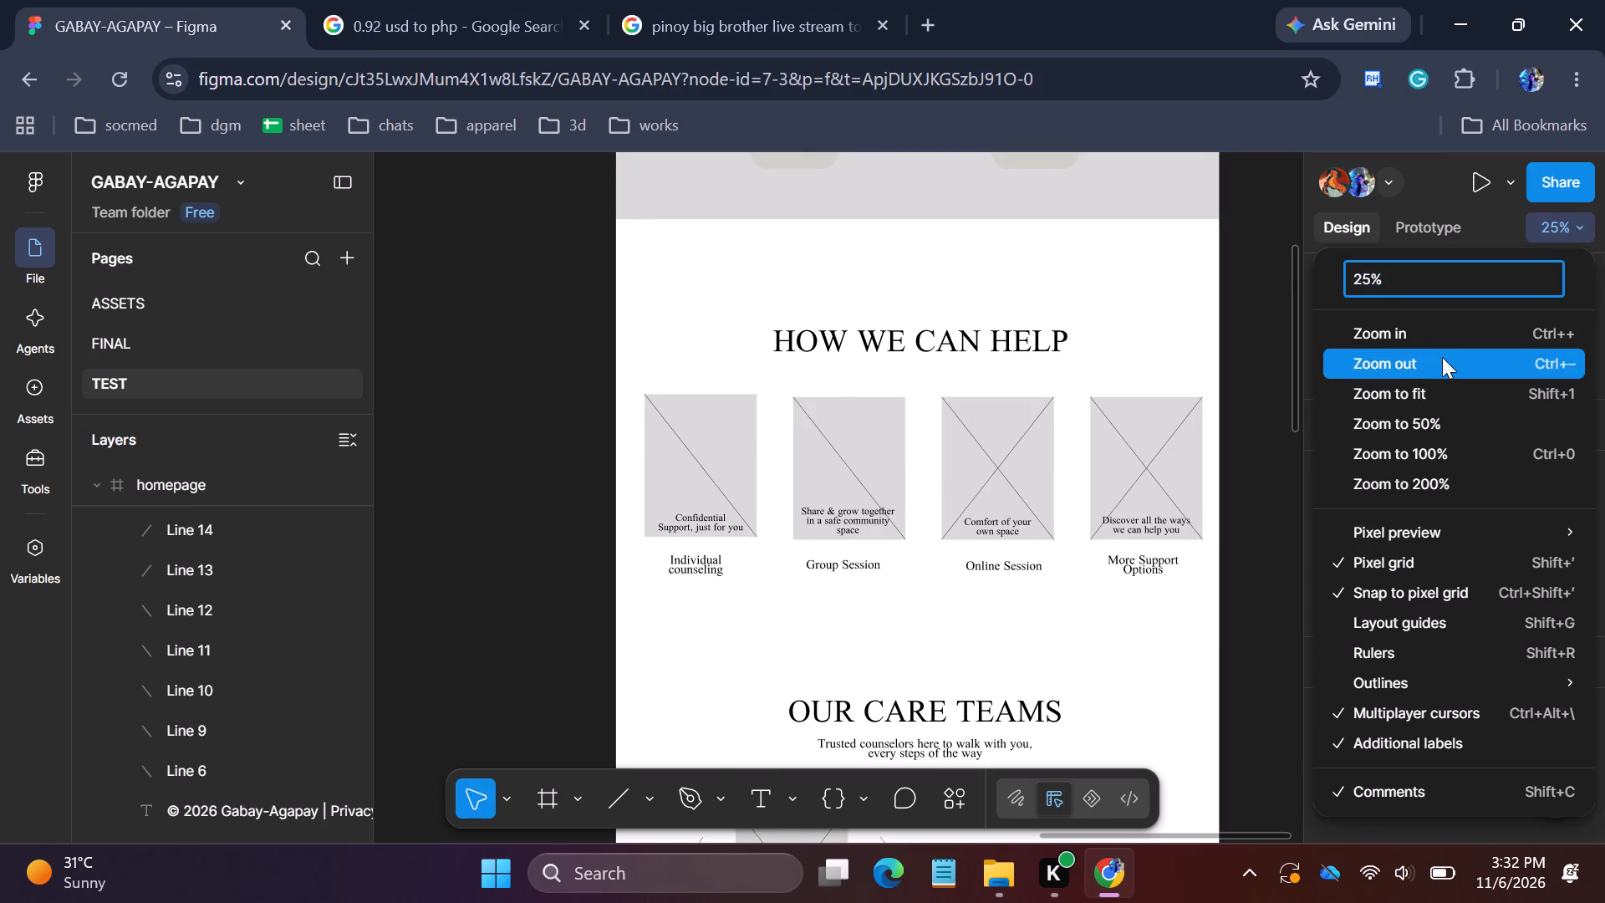
pyautogui.click(1558, 223)
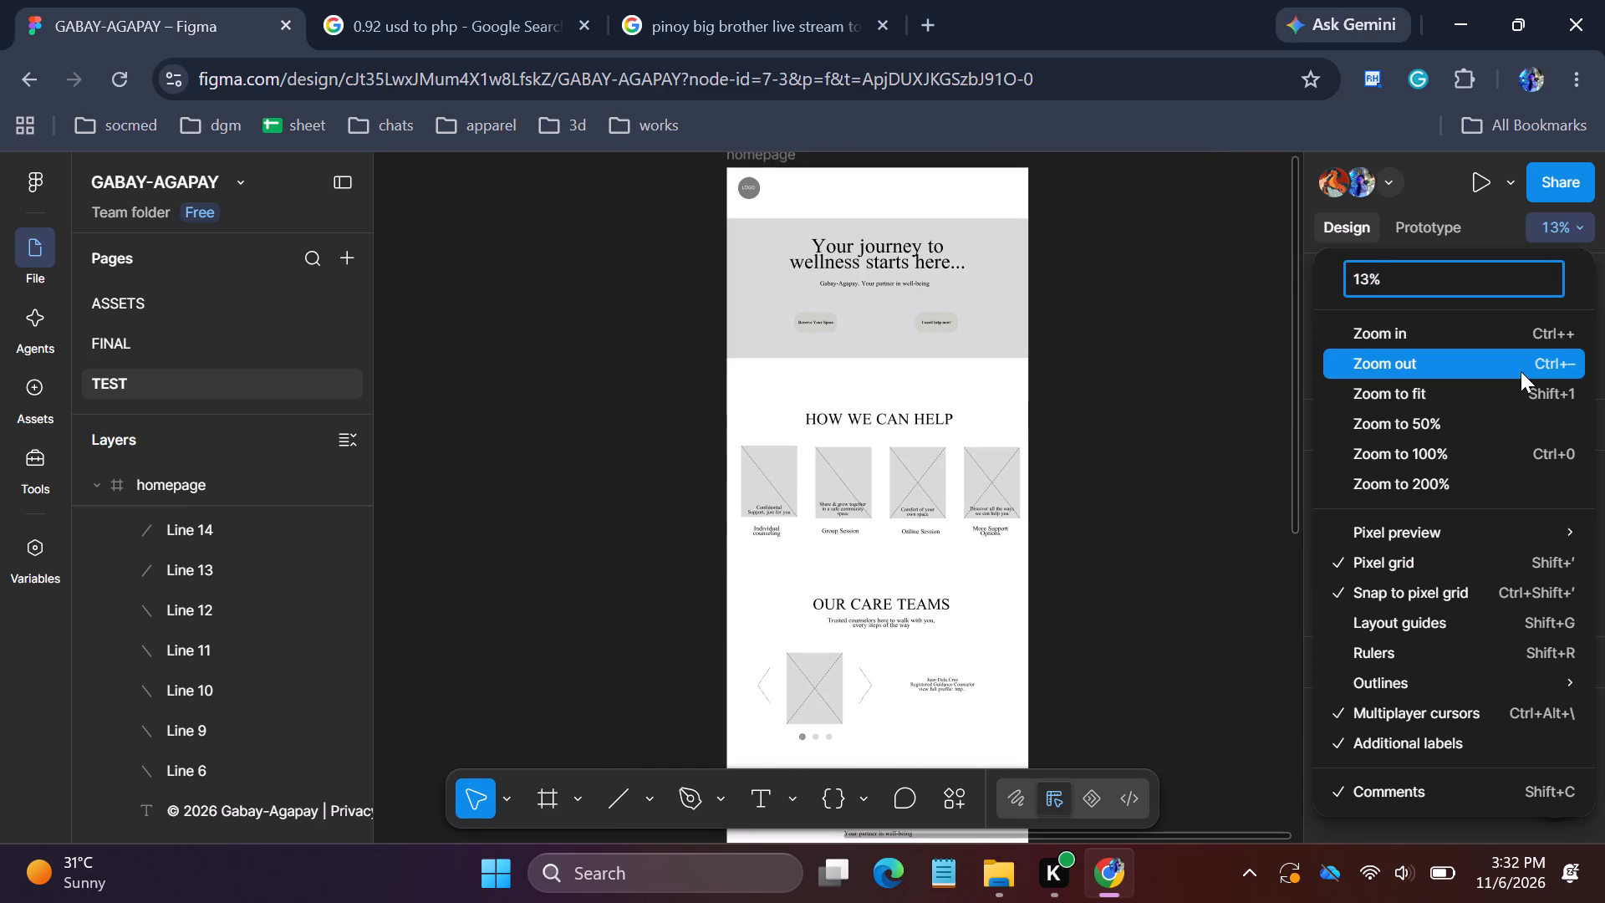
pyautogui.click(1521, 366)
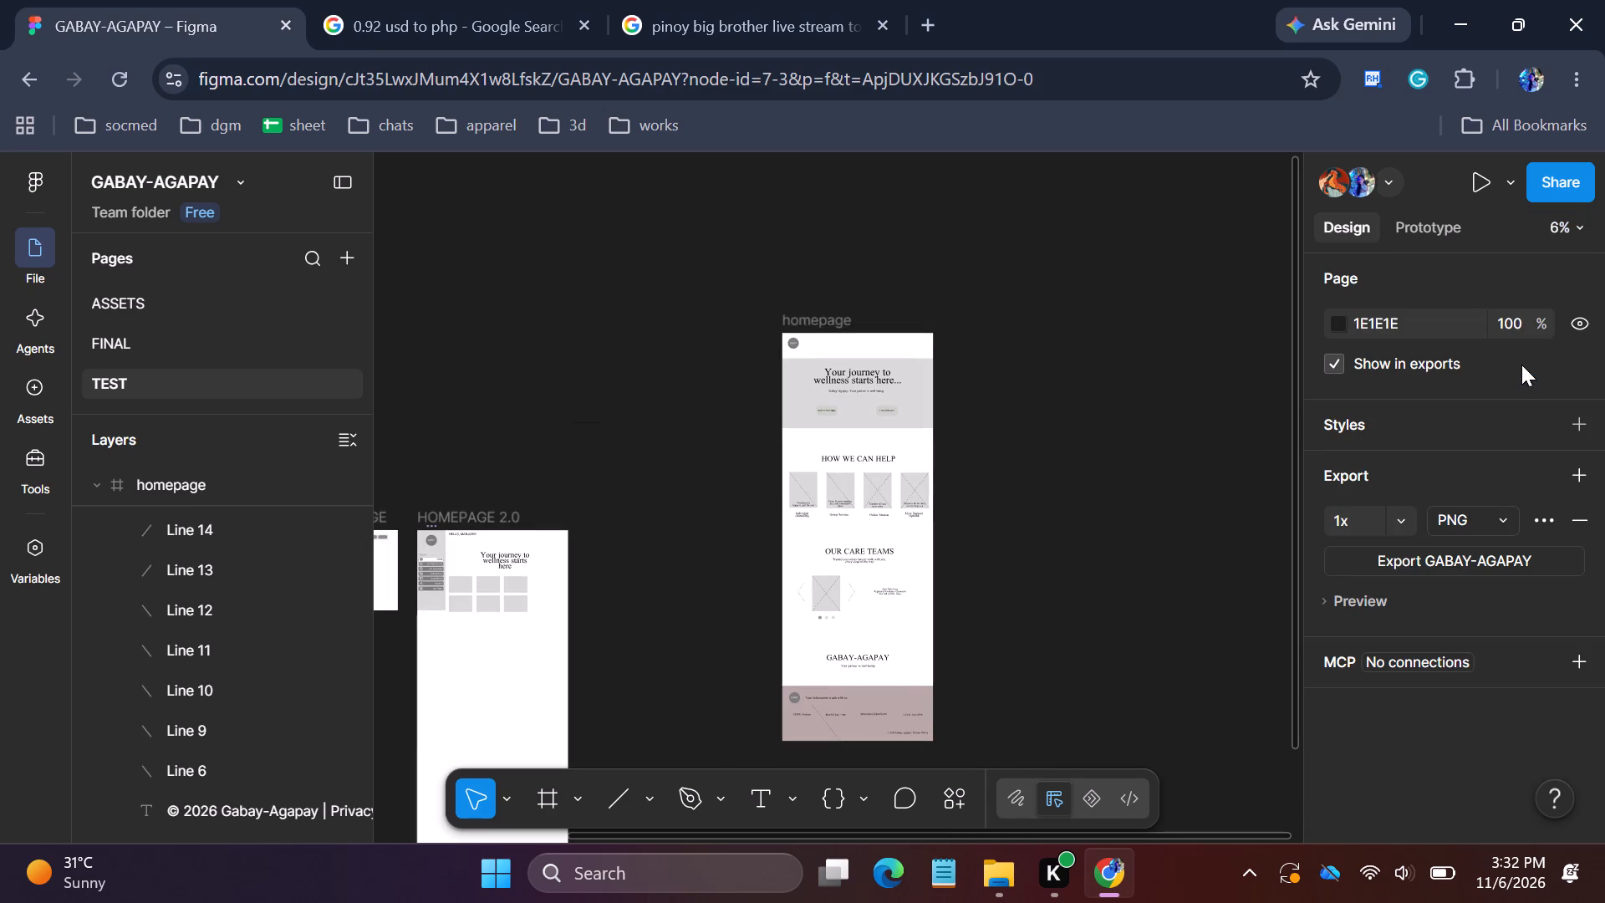
pyautogui.click(1578, 217)
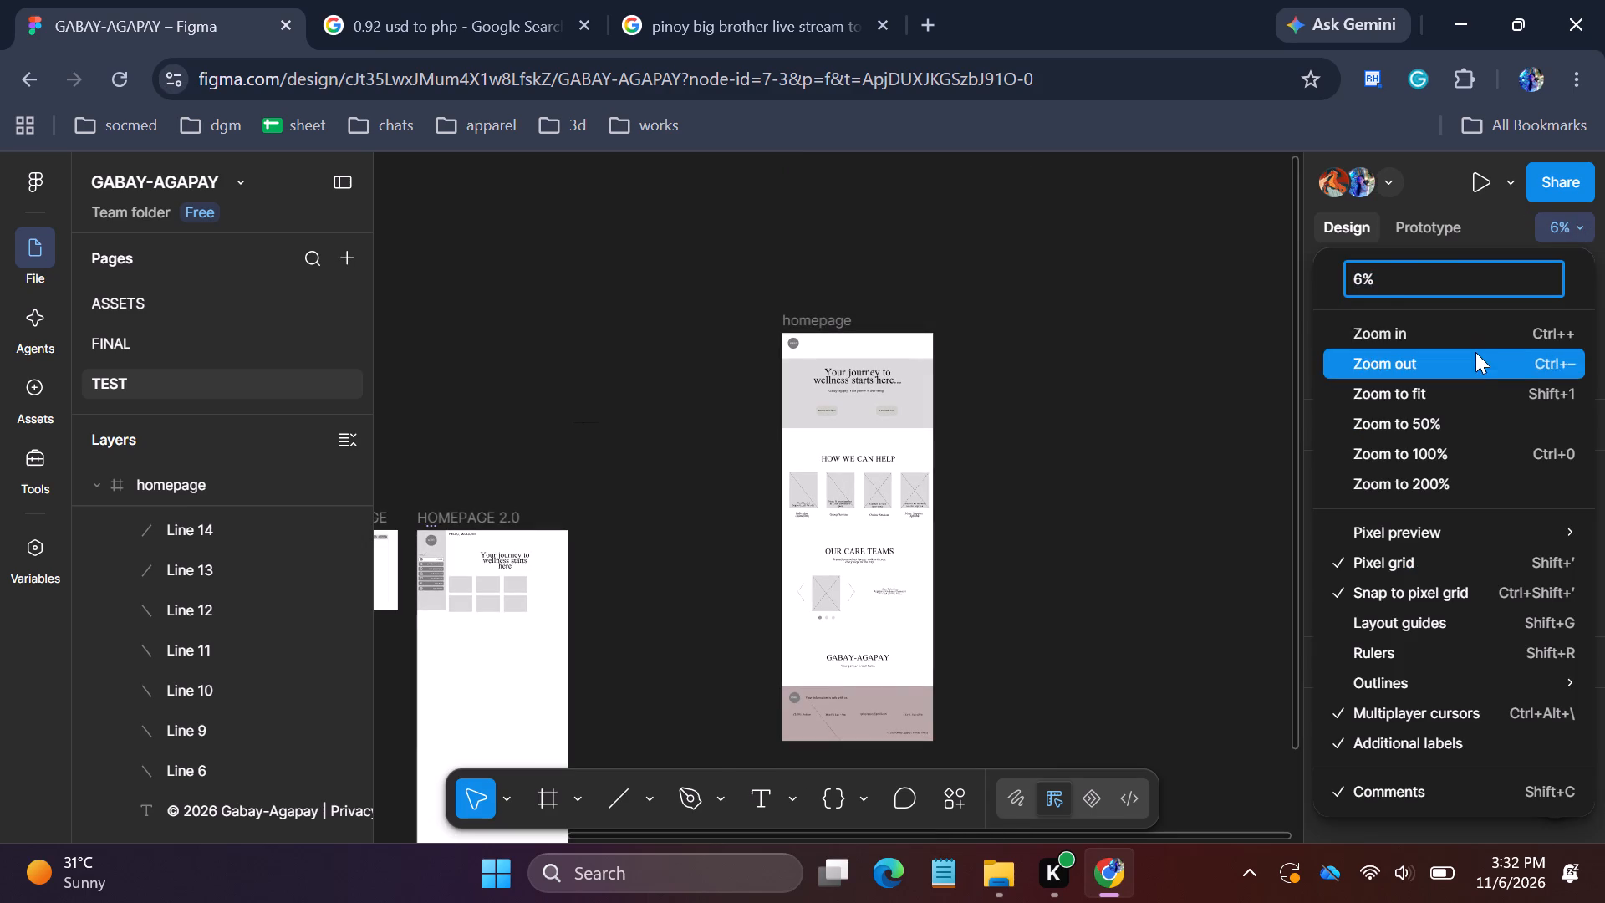
pyautogui.click(1474, 354)
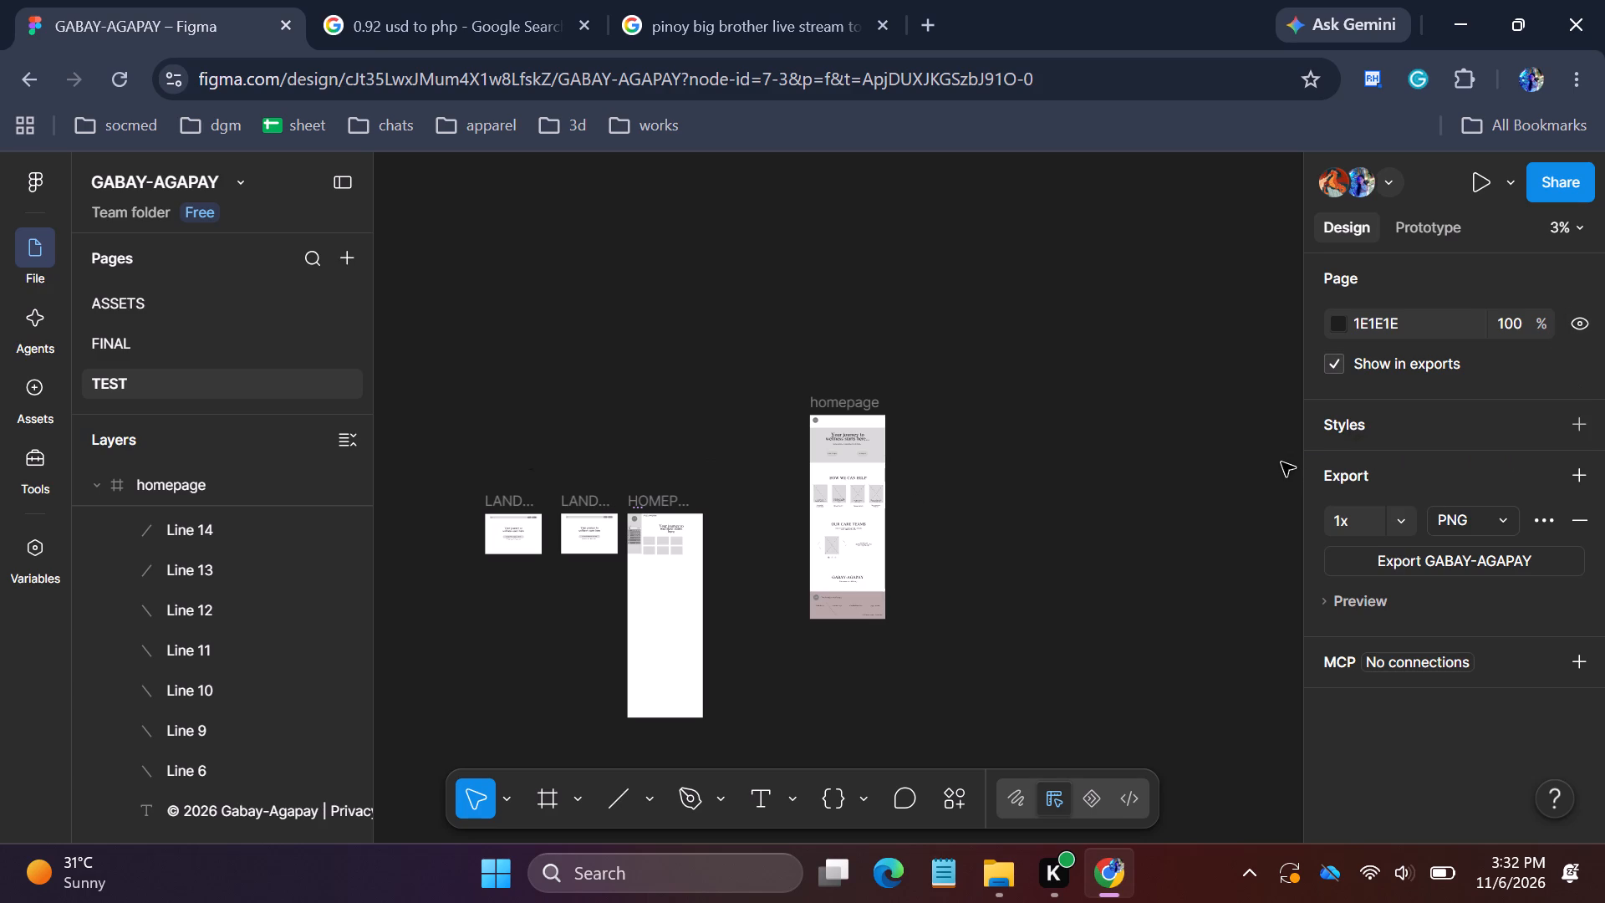
pyautogui.click(1567, 225)
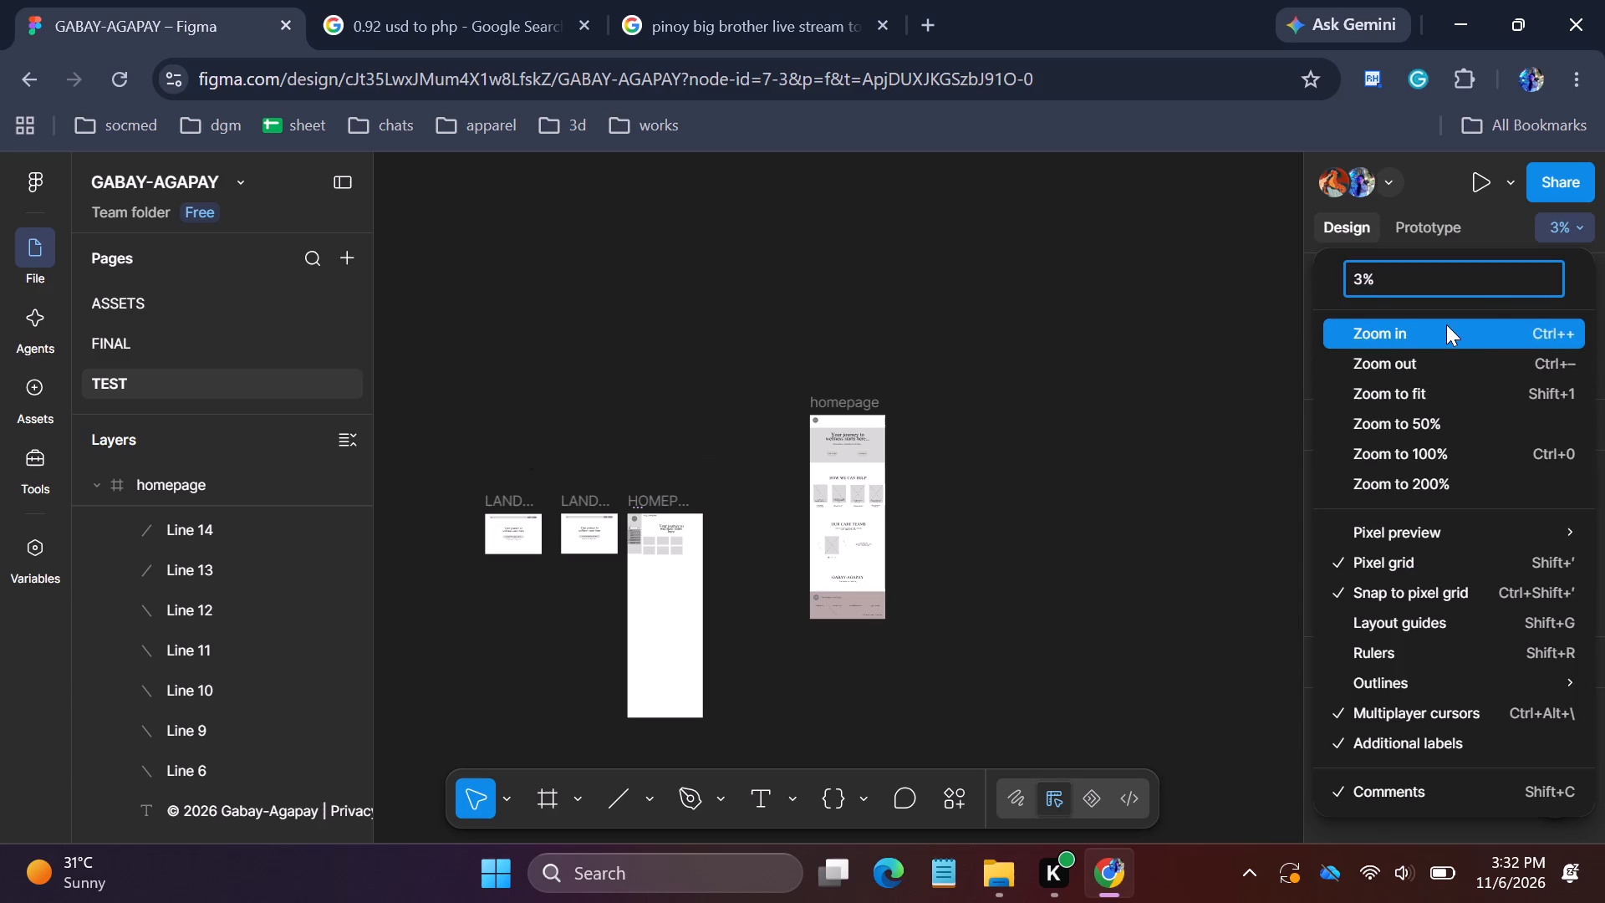
pyautogui.click(1446, 324)
pyautogui.click(1569, 222)
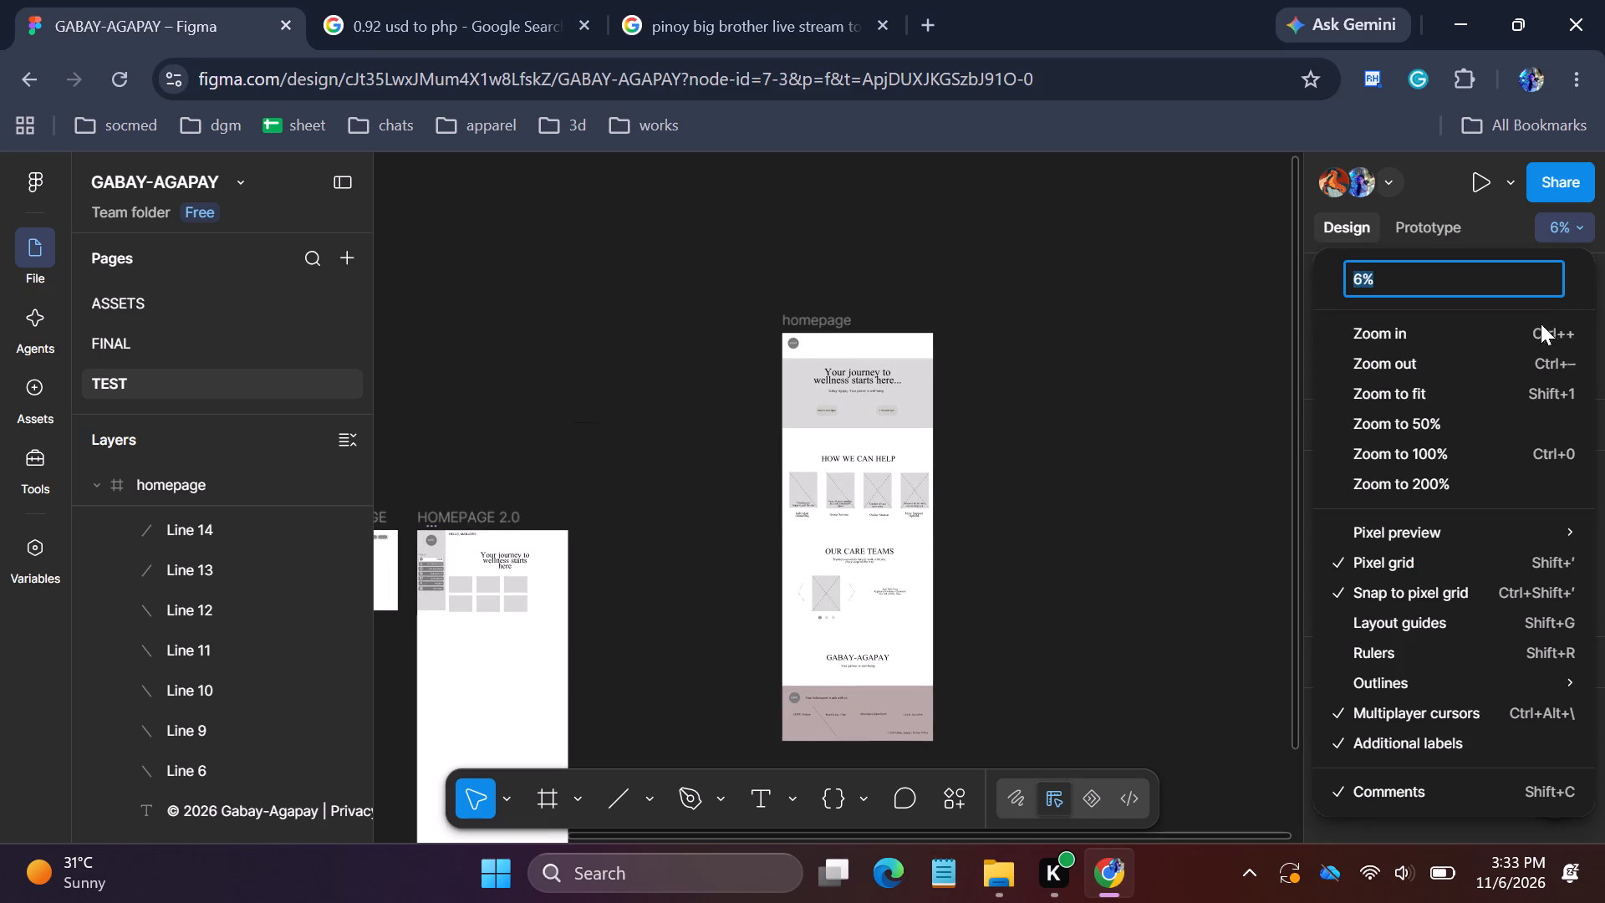
pyautogui.click(1527, 329)
pyautogui.click(1566, 227)
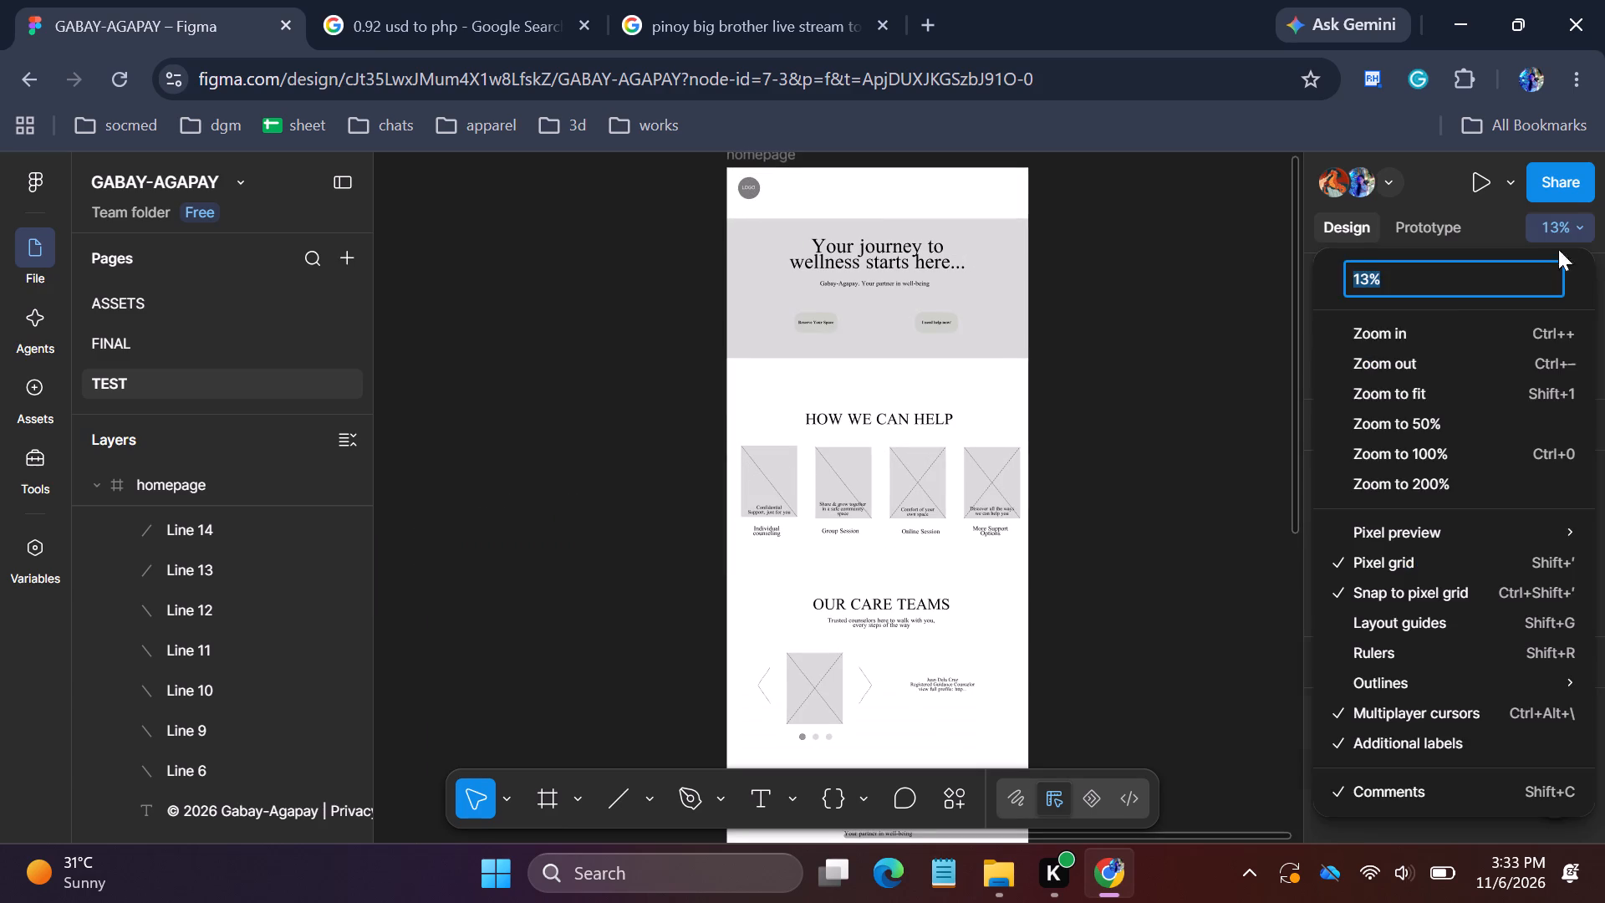
pyautogui.click(1450, 329)
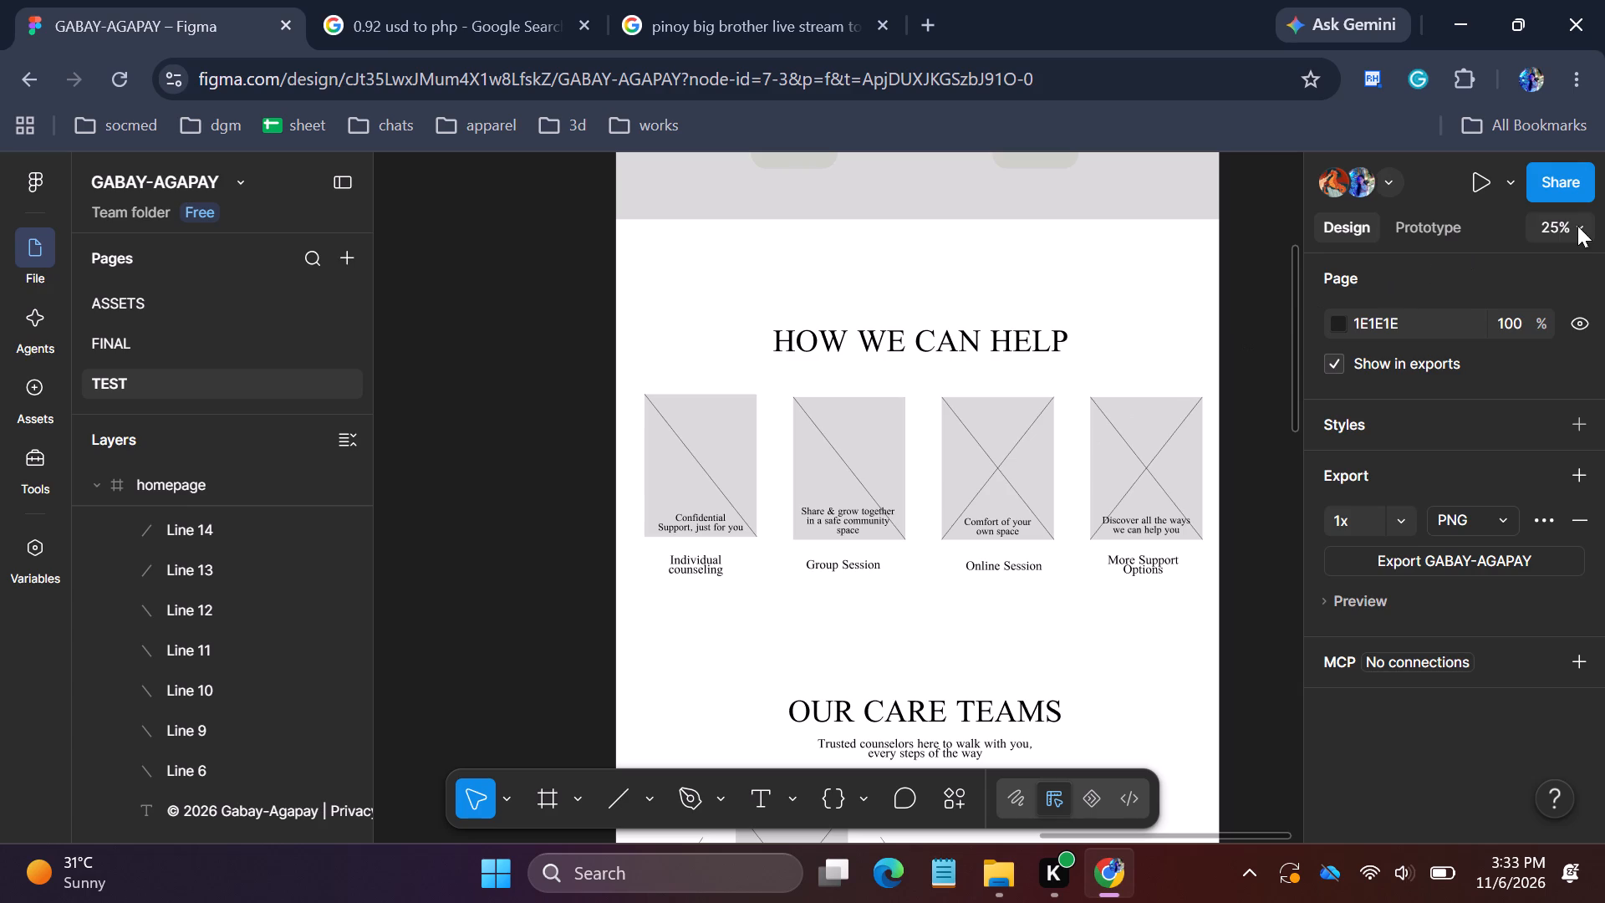
pyautogui.click(1579, 224)
pyautogui.click(1465, 326)
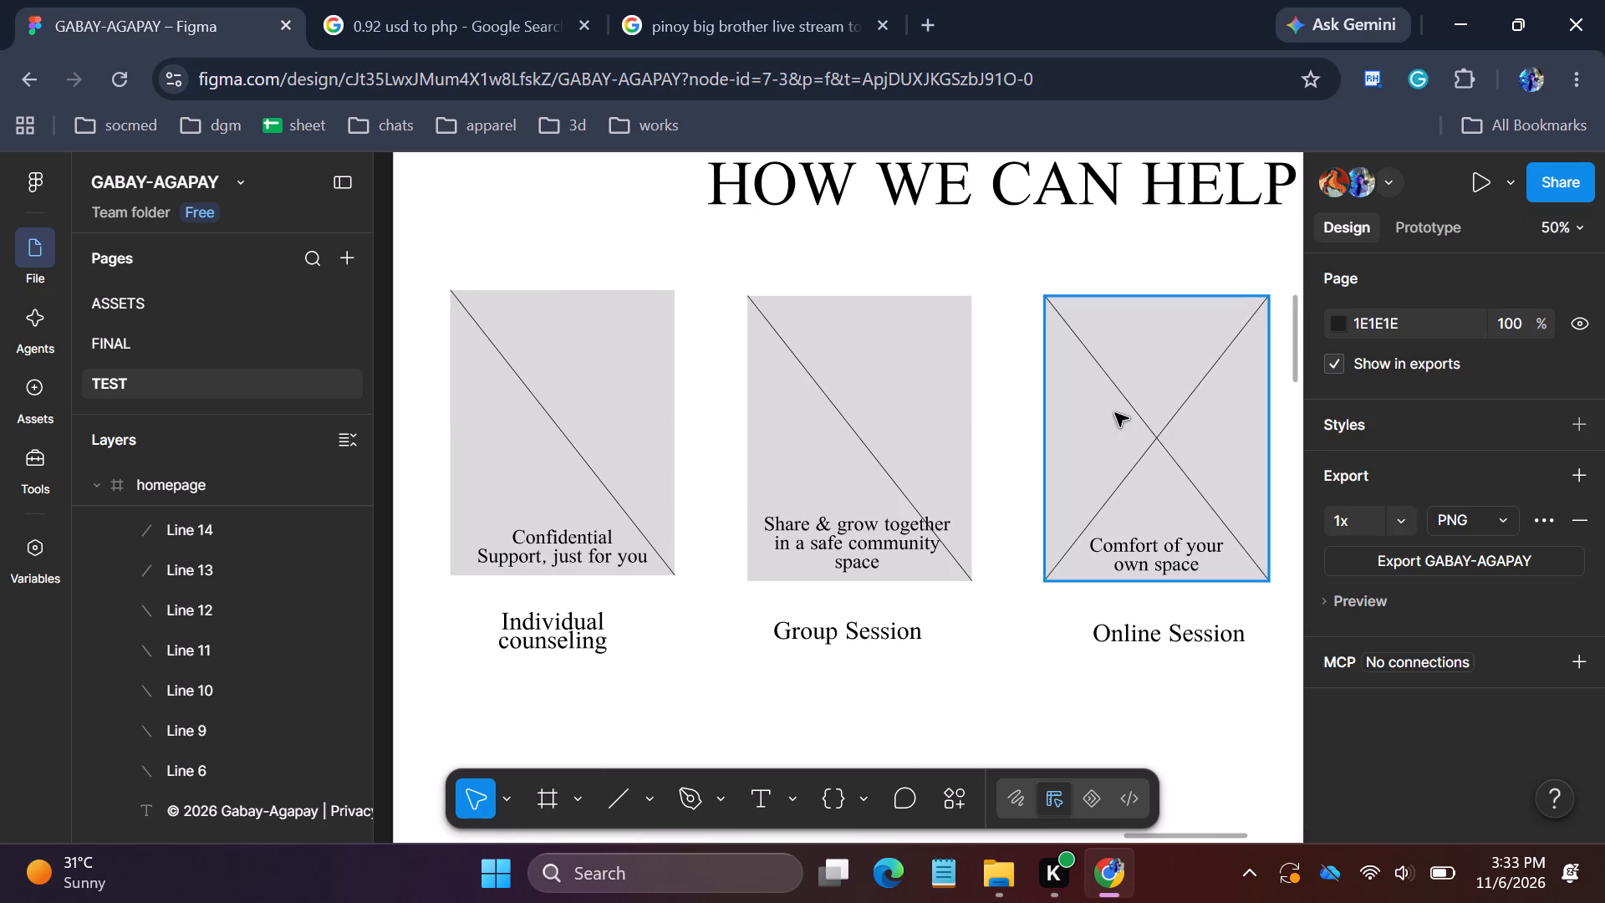
# Duplicate the Online Session placeholder's rising diagonal and place the copy across the Group Session placeholder at X 561, Y 1783.
pyautogui.click(1187, 397)
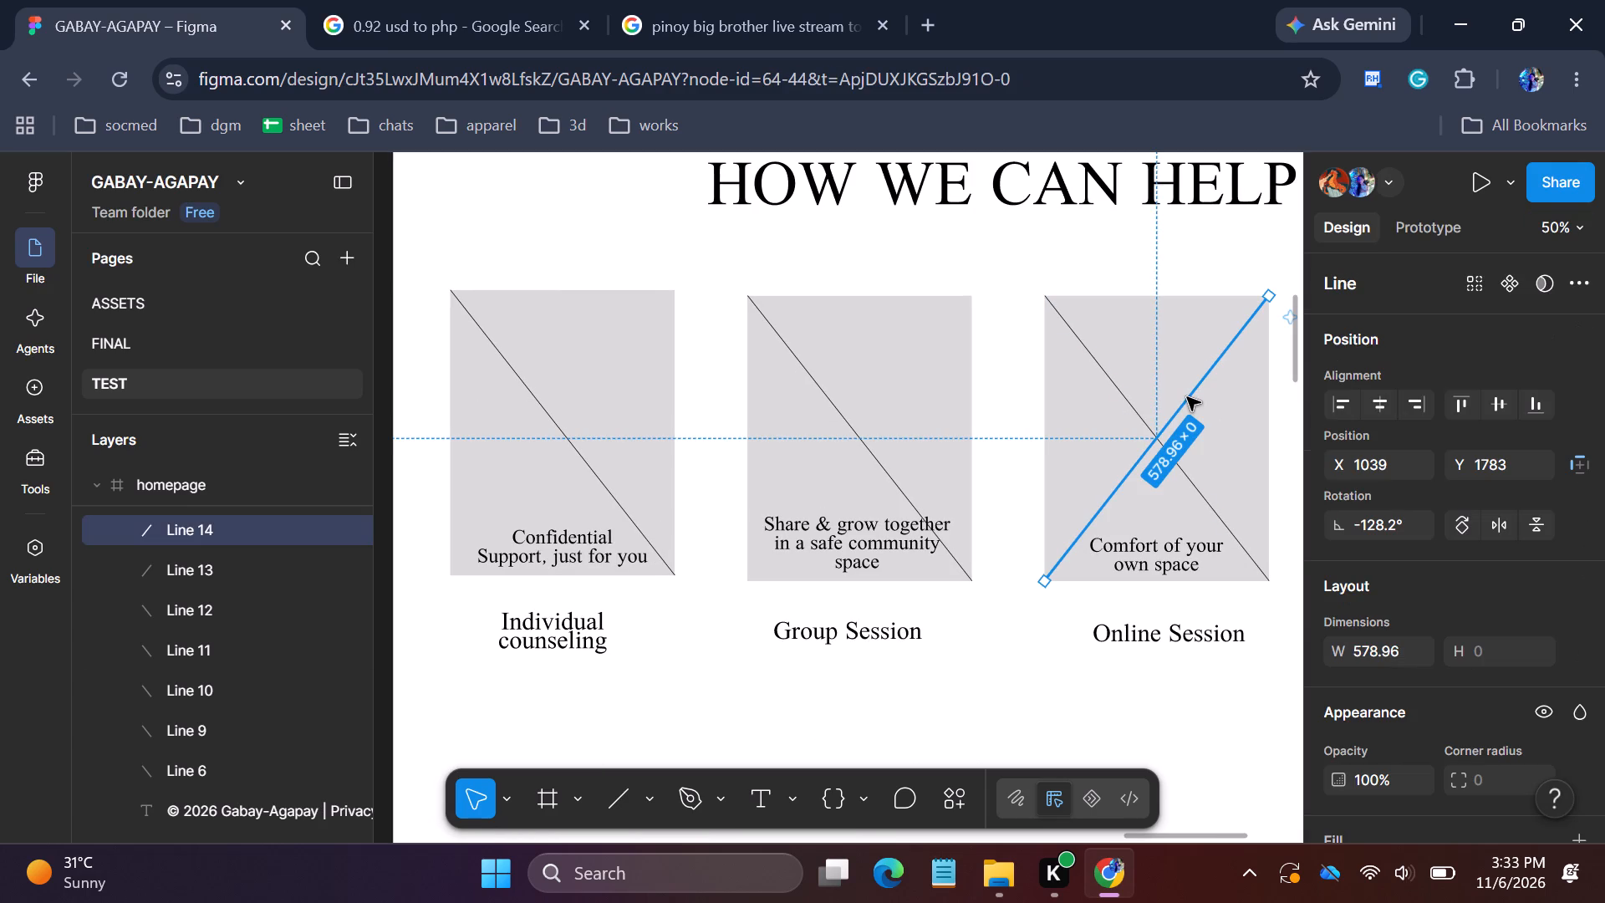
pyautogui.hotkey('ctrl', 'c')
pyautogui.hotkey('ctrl', 'v')
pyautogui.moveTo(1187, 397); pyautogui.dragTo(891, 404)
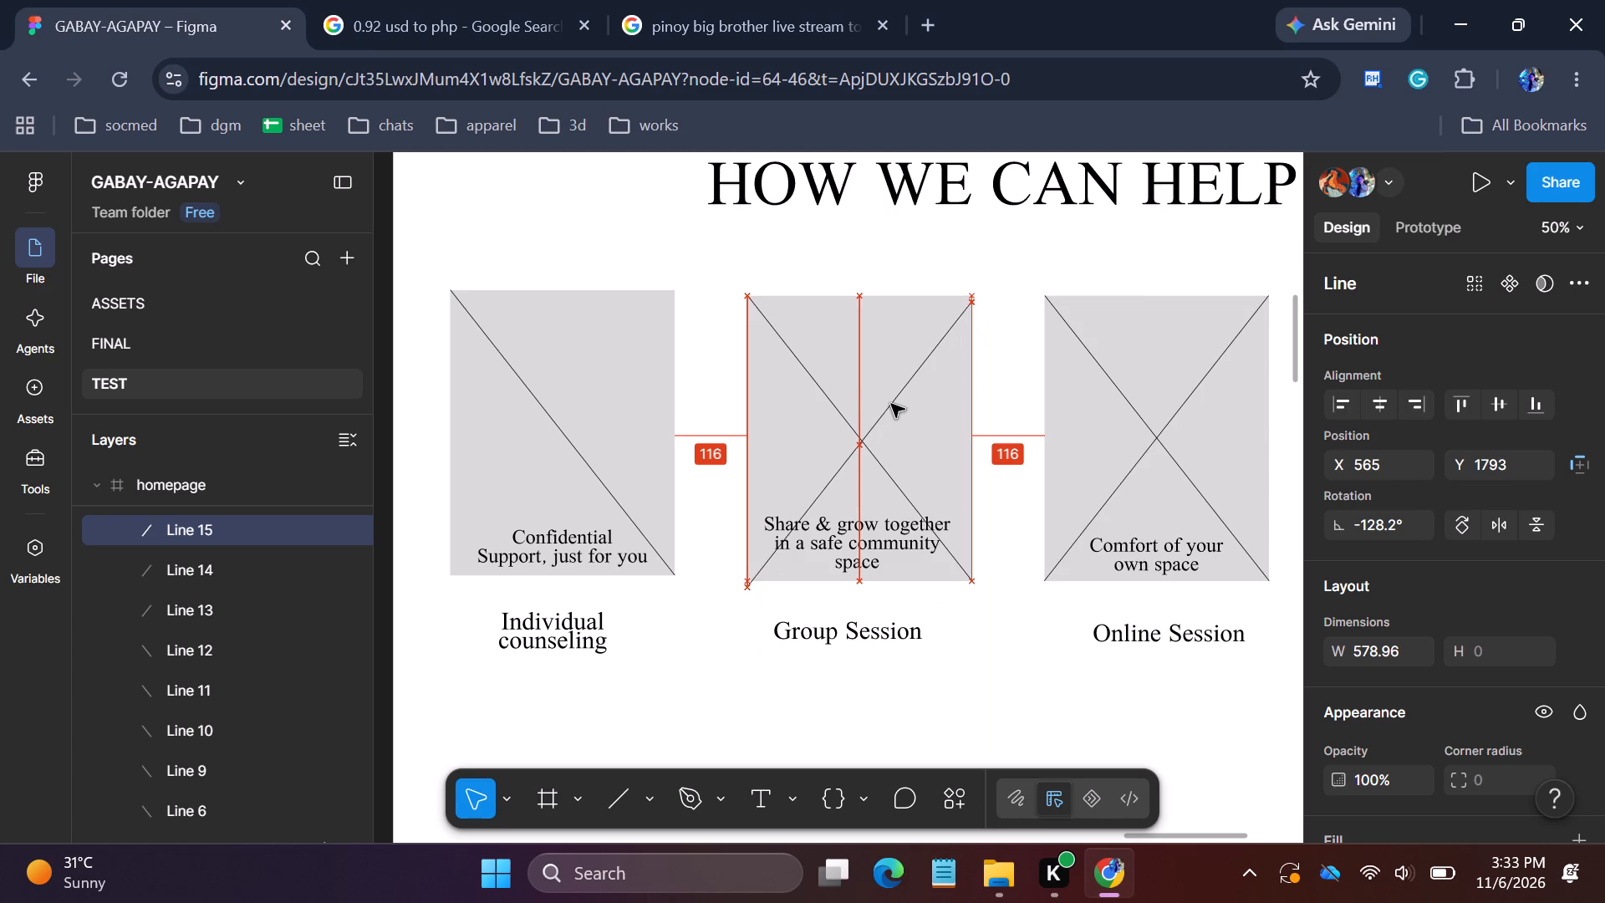
pyautogui.moveTo(891, 404); pyautogui.dragTo(886, 401)
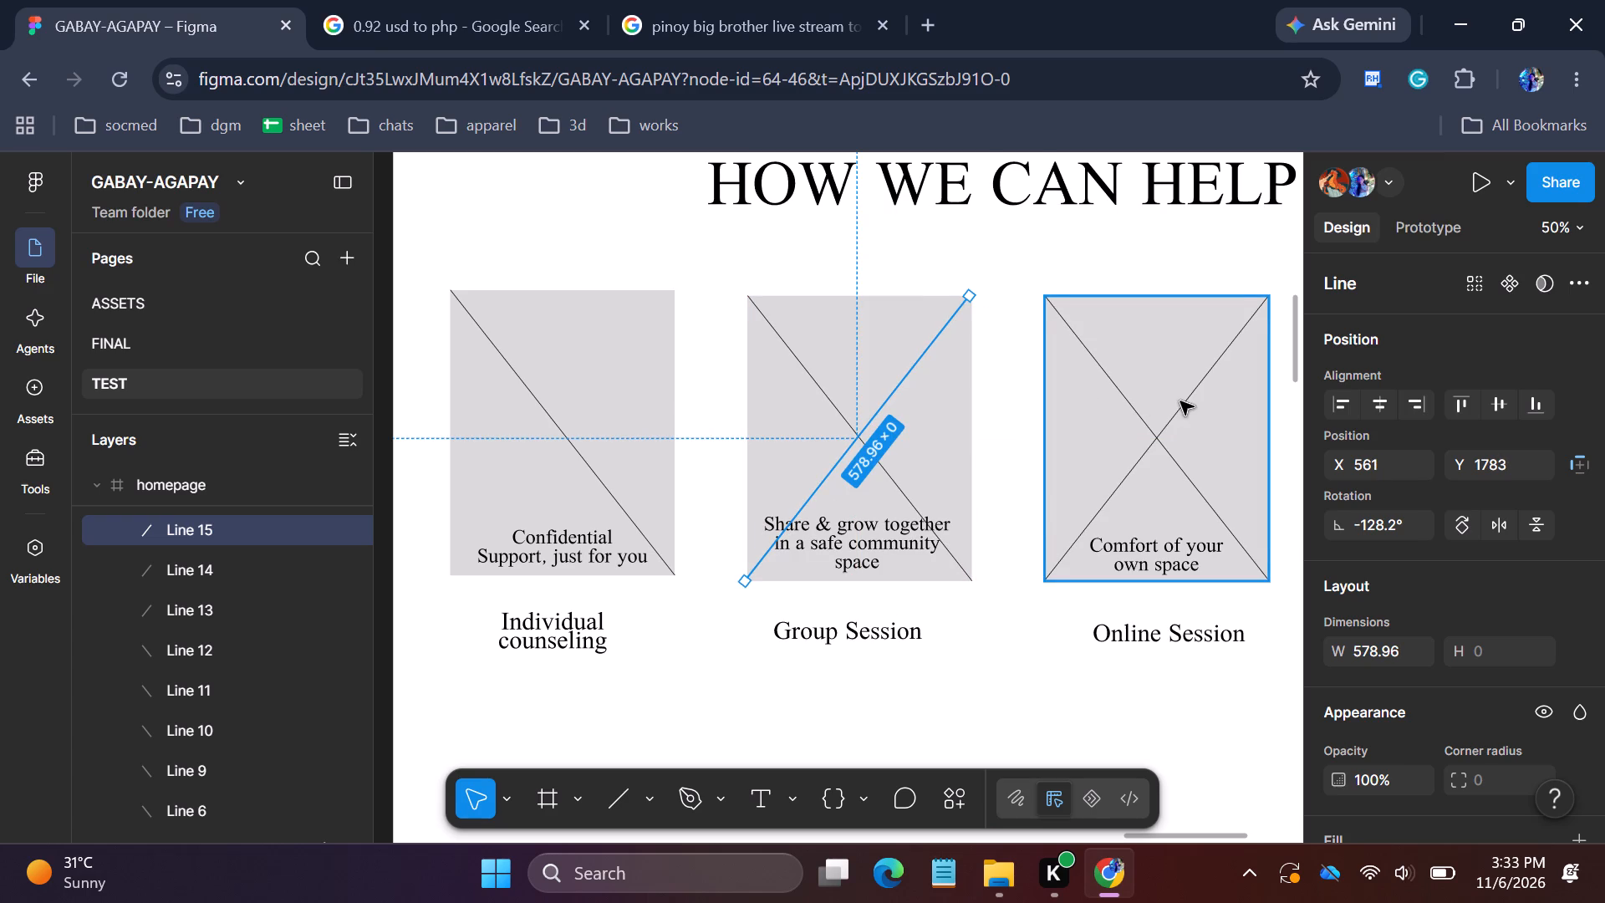
# Paste another in-place duplicate of the Online Session placeholder's rising diagonal, keeping the original at X 1039, Y 1783.
pyautogui.click(1180, 401)
pyautogui.moveTo(1185, 404); pyautogui.dragTo(1169, 402)
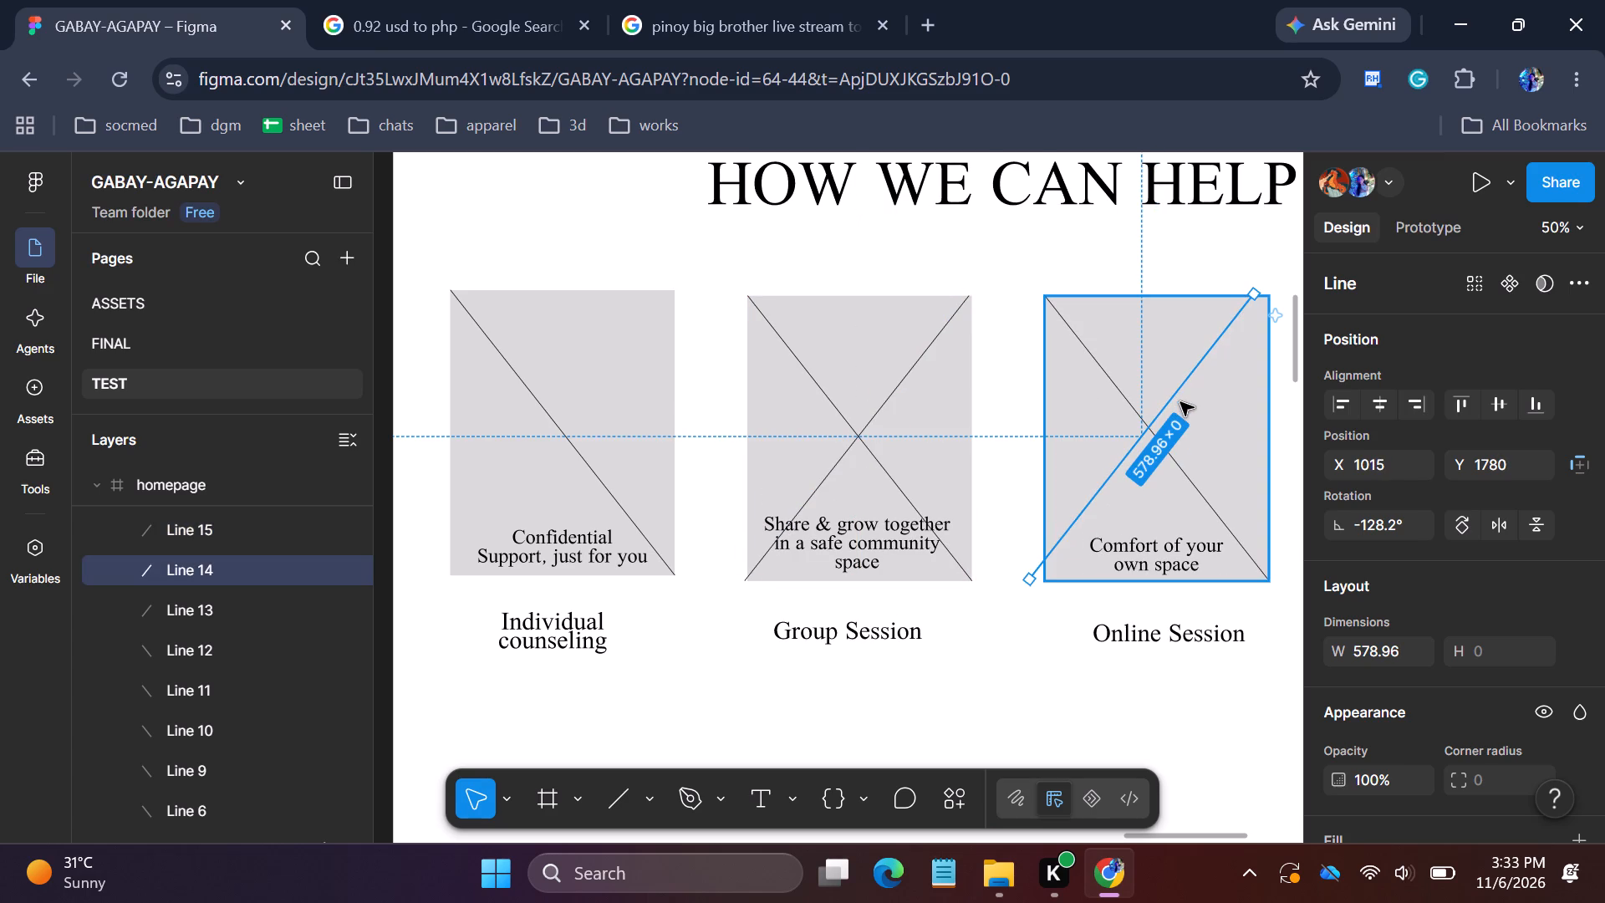
pyautogui.hotkey('ctrl', 'z')
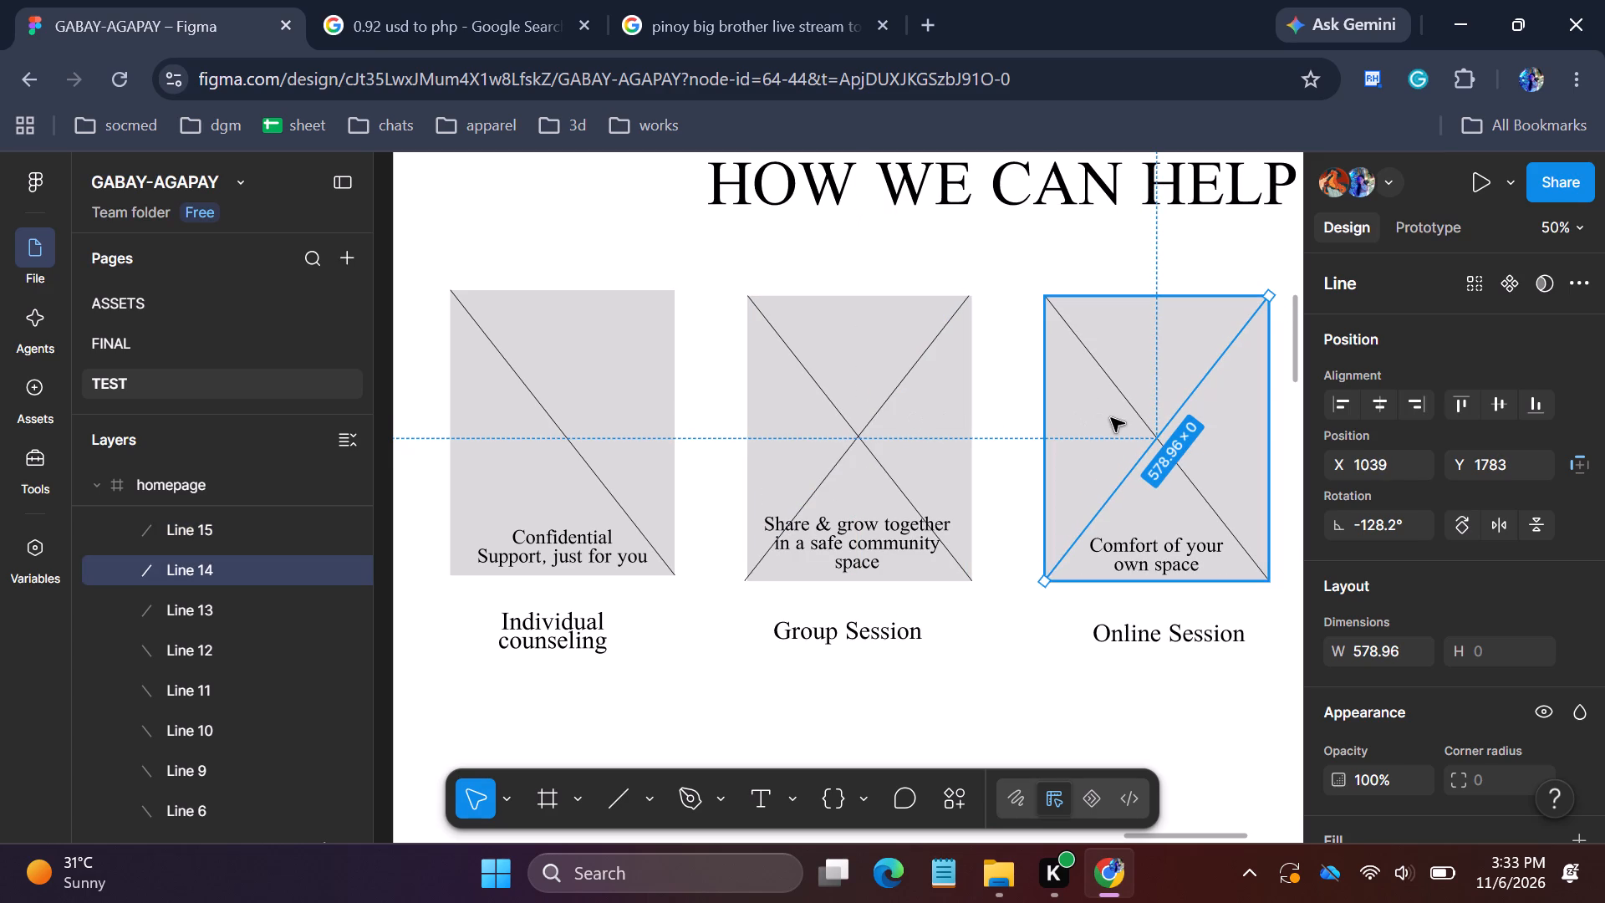
pyautogui.hotkey('ctrl', 'c')
pyautogui.hotkey('ctrl', 'v')
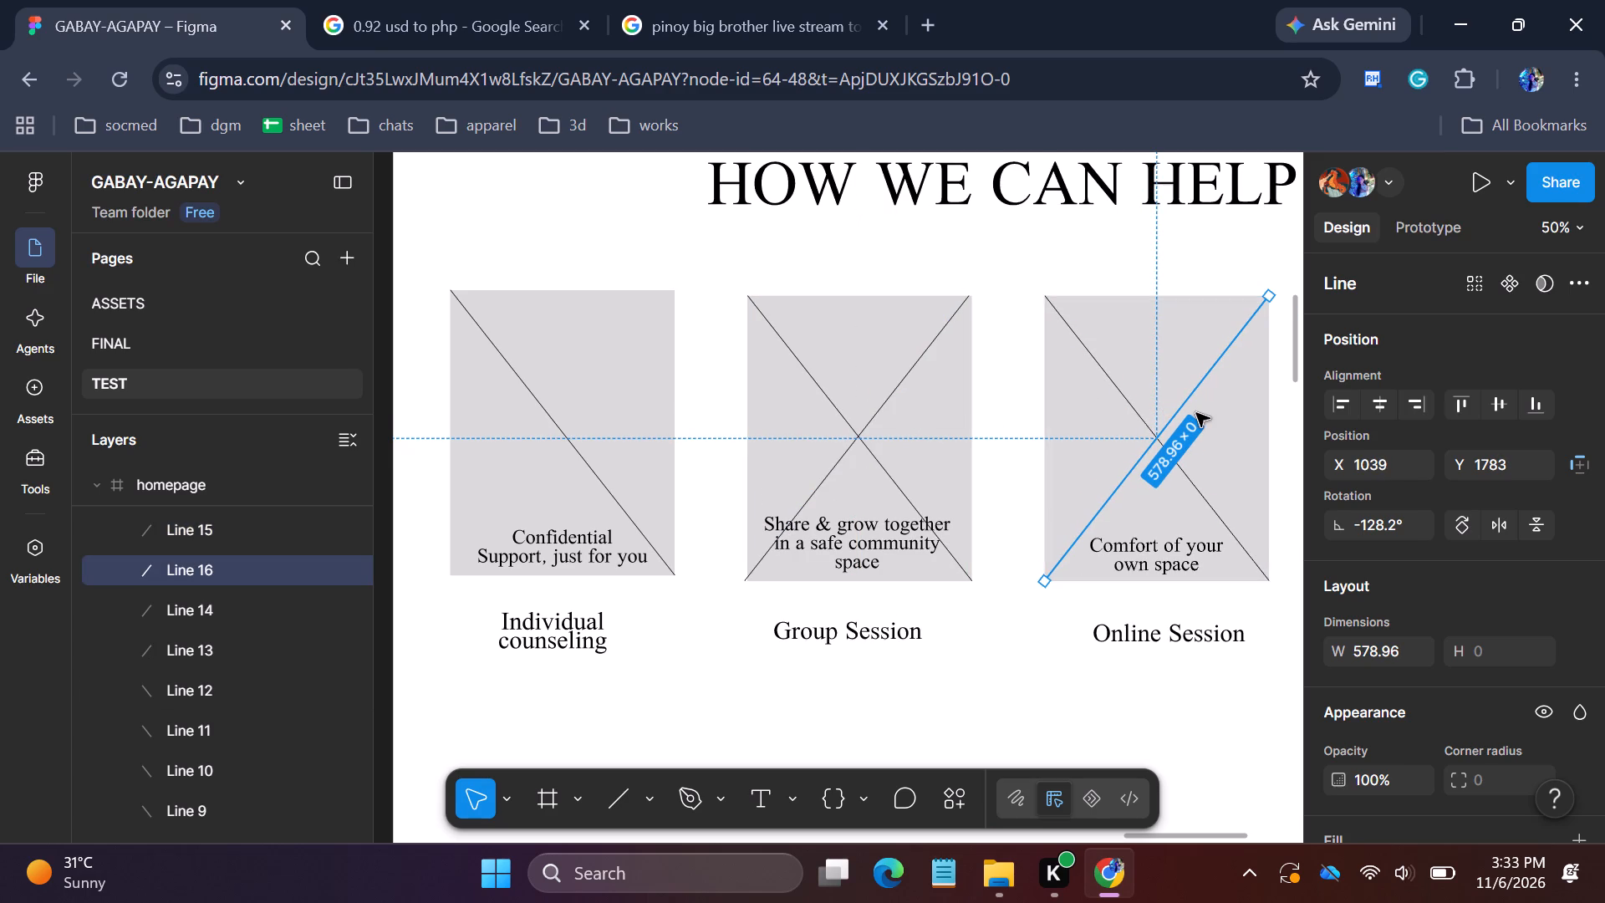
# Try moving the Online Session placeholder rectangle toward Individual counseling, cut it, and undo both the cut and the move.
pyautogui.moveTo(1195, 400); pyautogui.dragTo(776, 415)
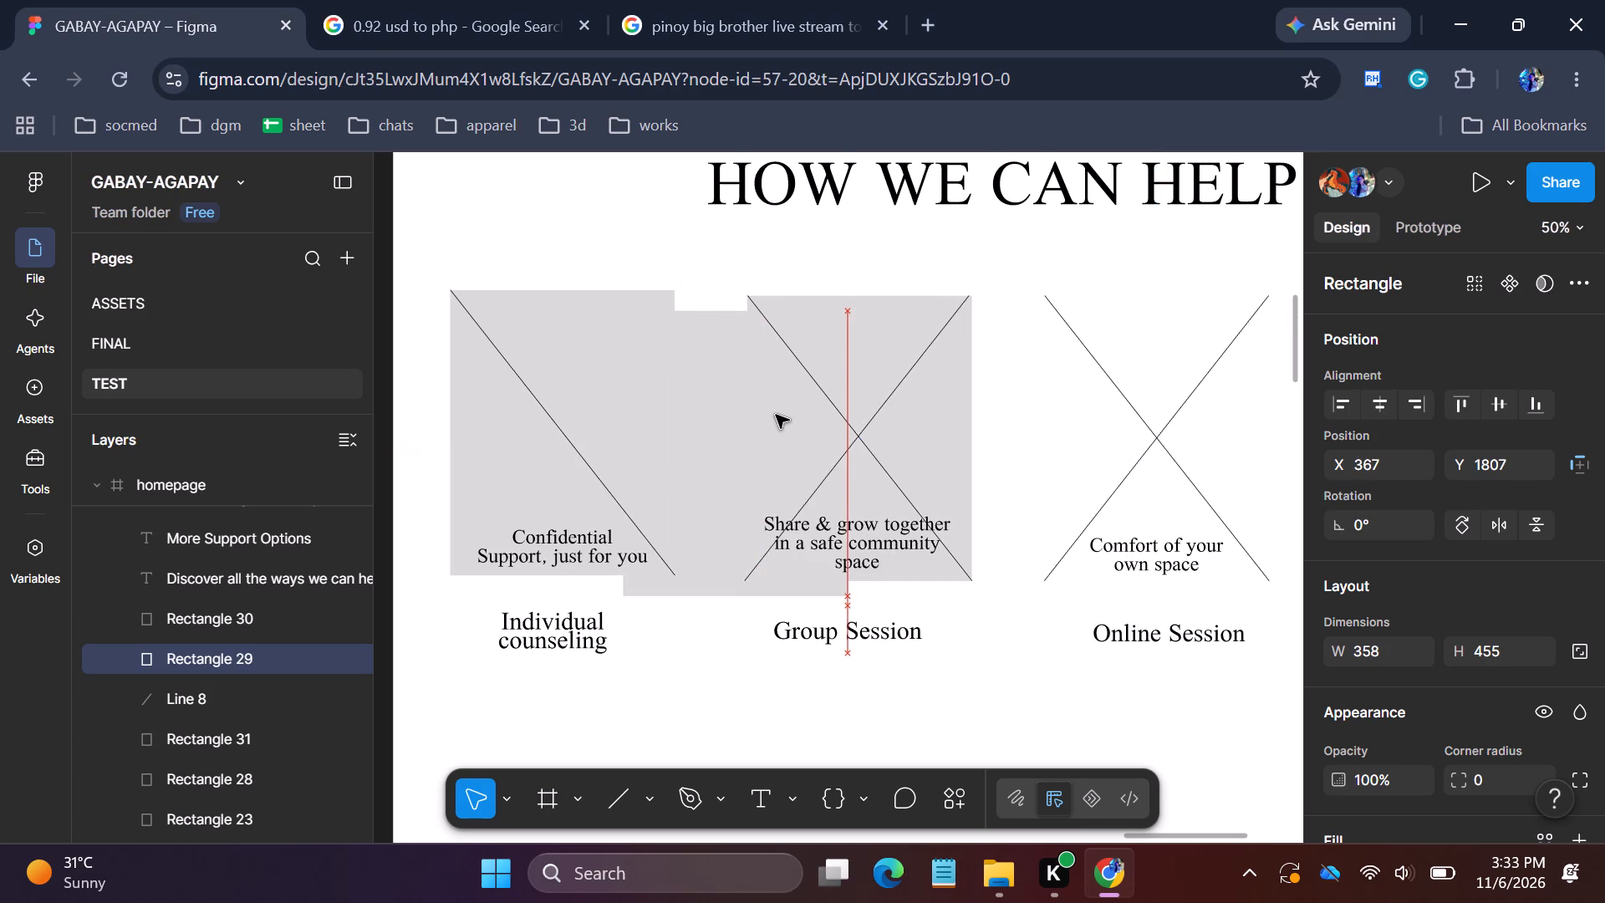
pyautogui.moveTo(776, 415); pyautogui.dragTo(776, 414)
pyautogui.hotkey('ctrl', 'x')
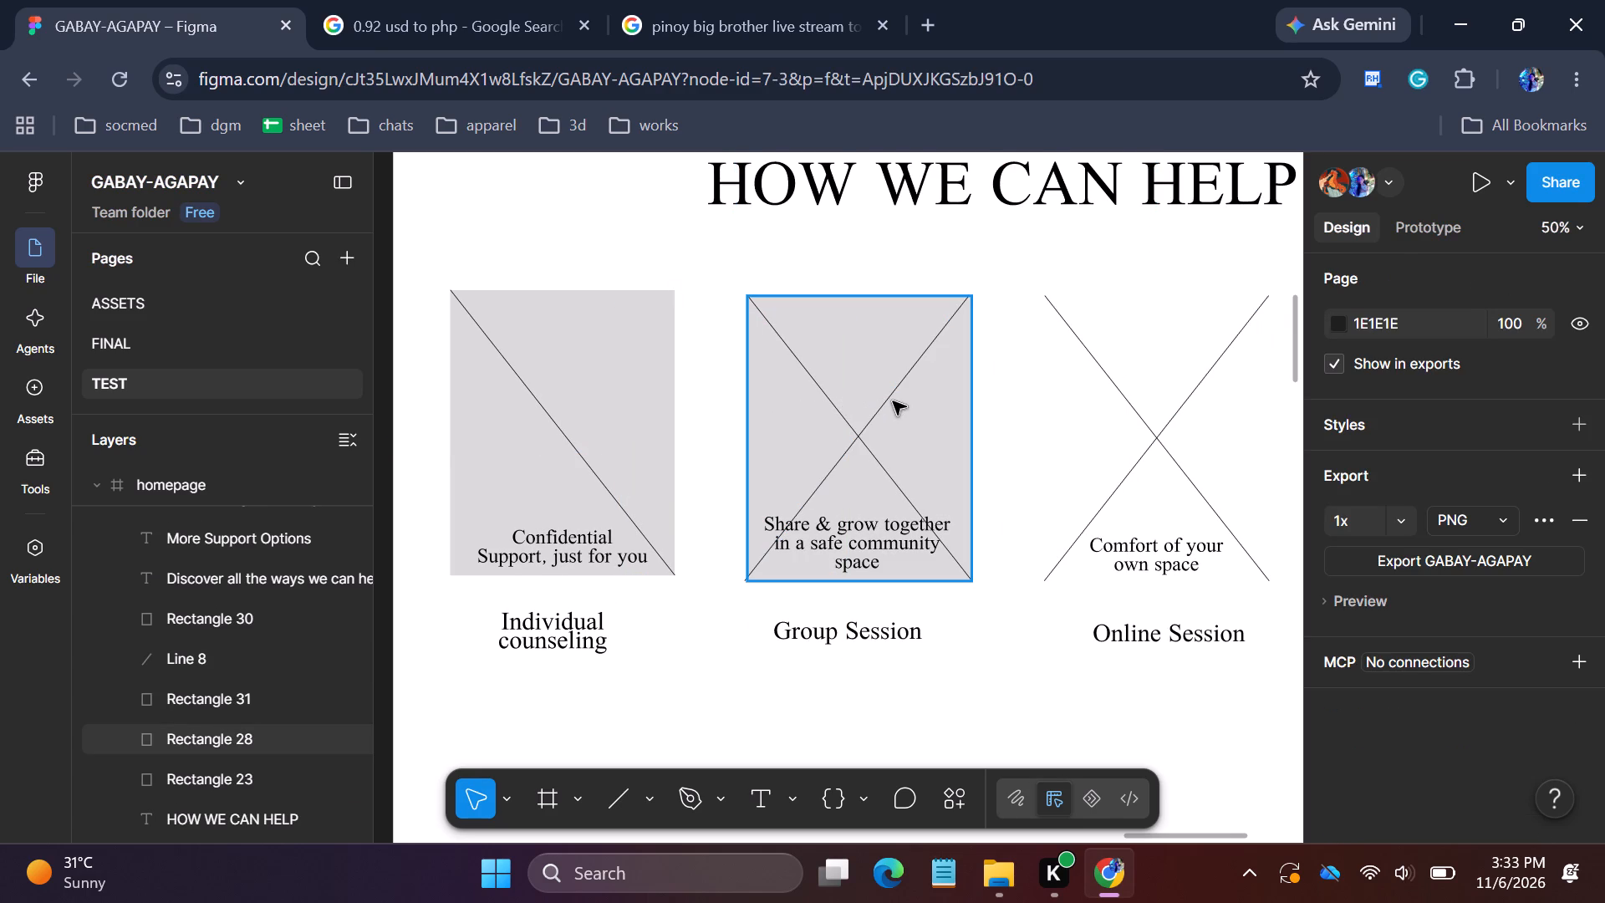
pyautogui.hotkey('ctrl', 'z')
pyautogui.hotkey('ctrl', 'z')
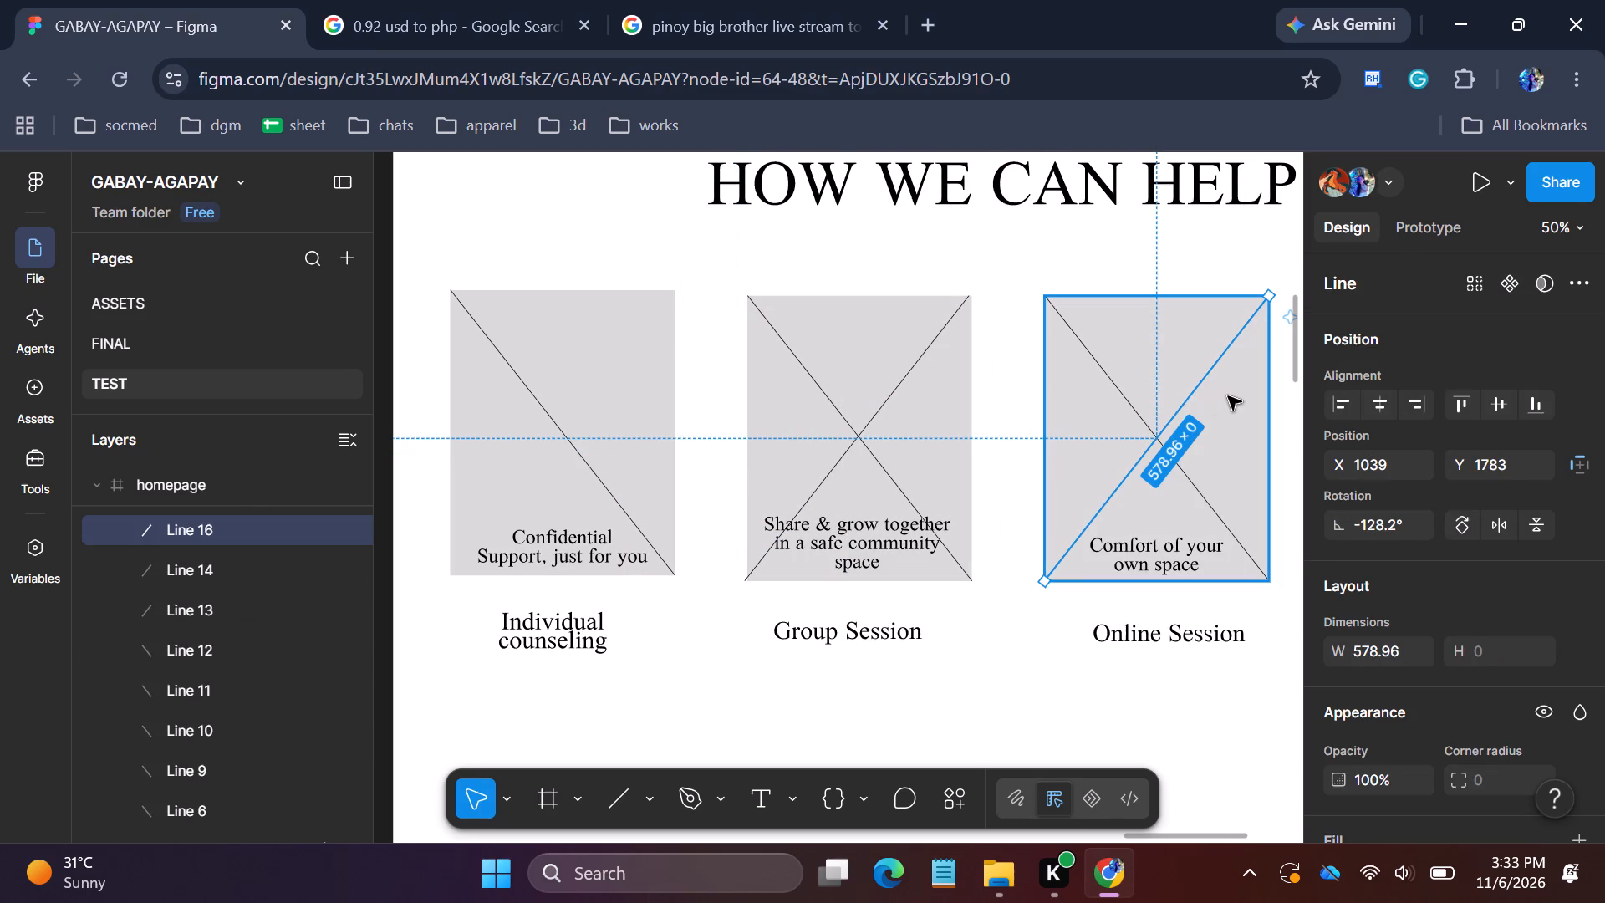
# Move the duplicated diagonal across the Individual counseling placeholder to X 91, Y 1774, completing its cross.
pyautogui.moveTo(1191, 395); pyautogui.dragTo(667, 390)
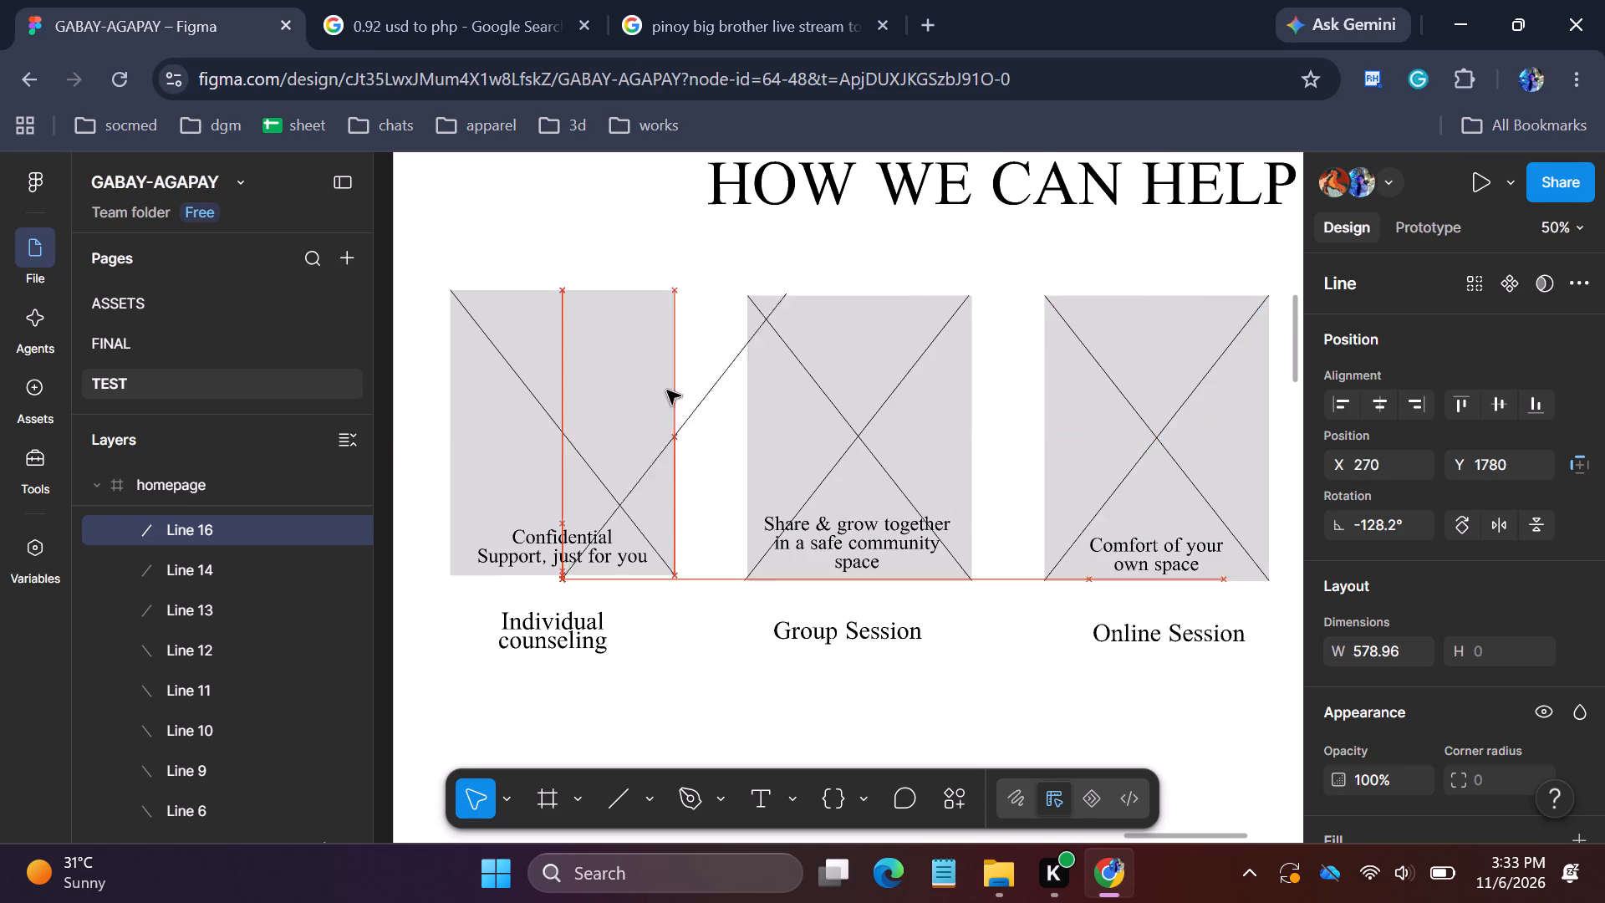
pyautogui.moveTo(667, 390); pyautogui.dragTo(592, 393)
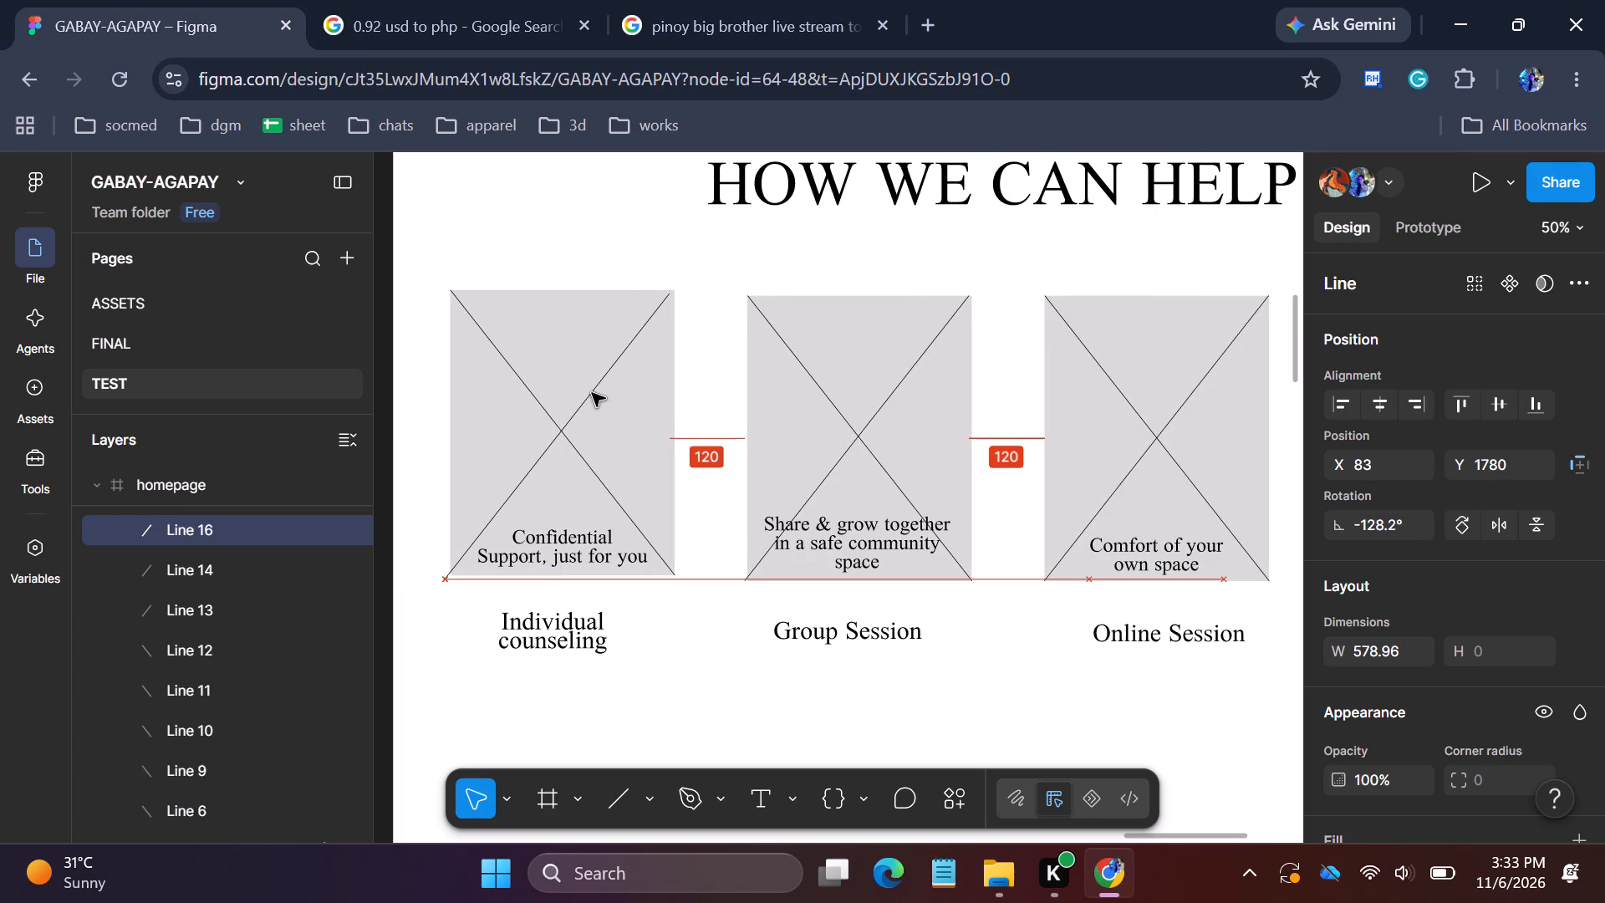
pyautogui.moveTo(592, 393); pyautogui.dragTo(596, 391)
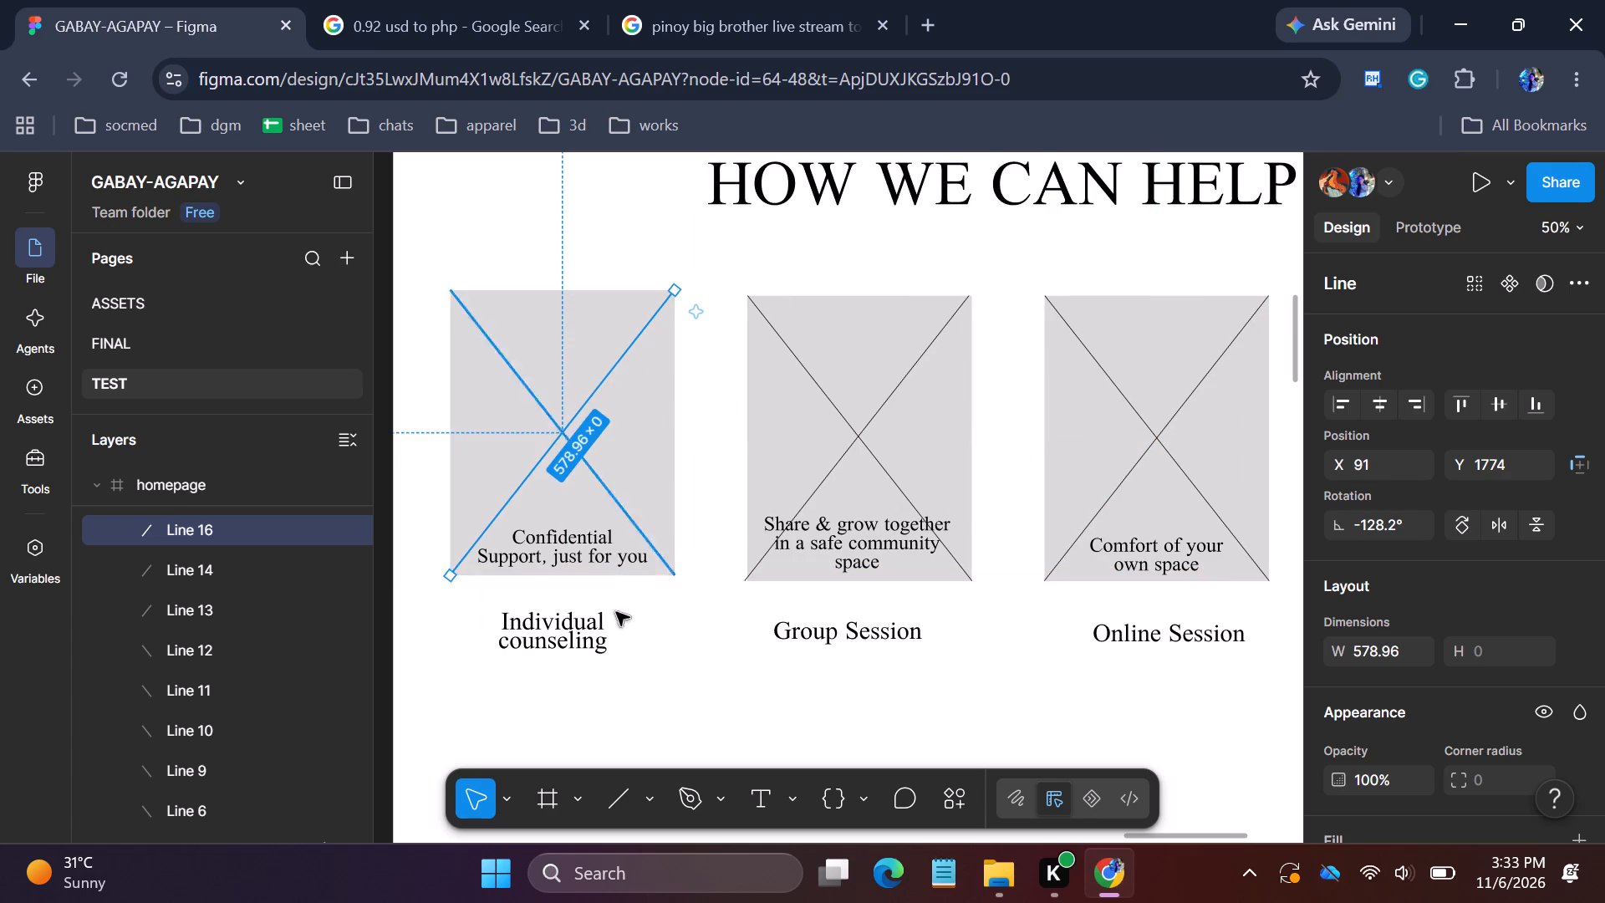
pyautogui.click(667, 726)
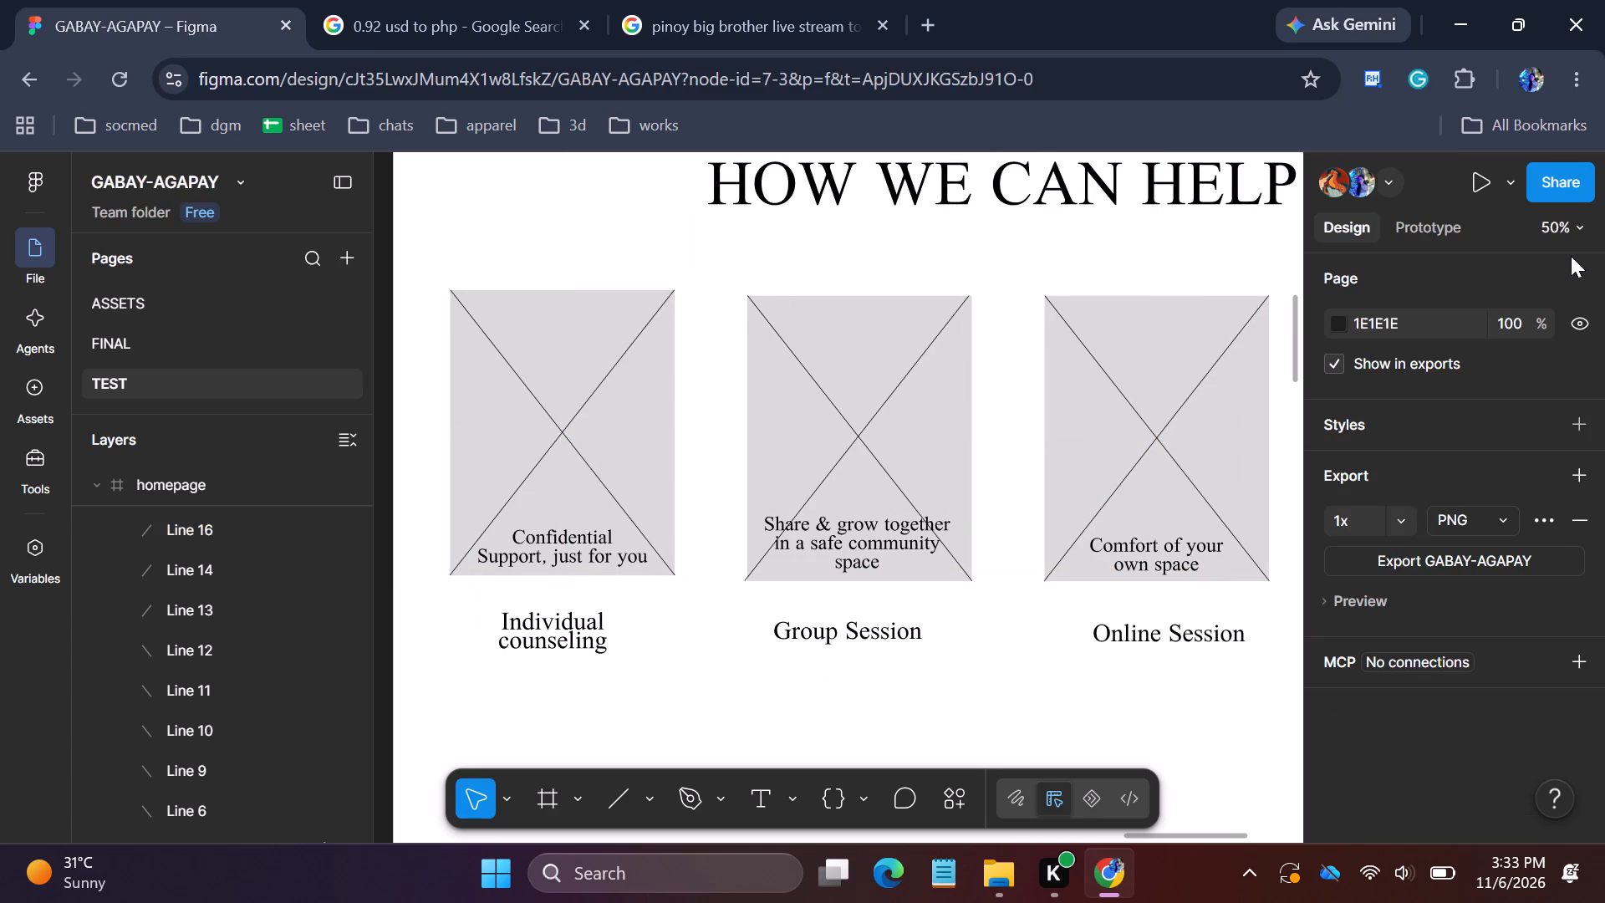
# Delete the stray diagonal line crossing the homepage footer.
pyautogui.click(1571, 225)
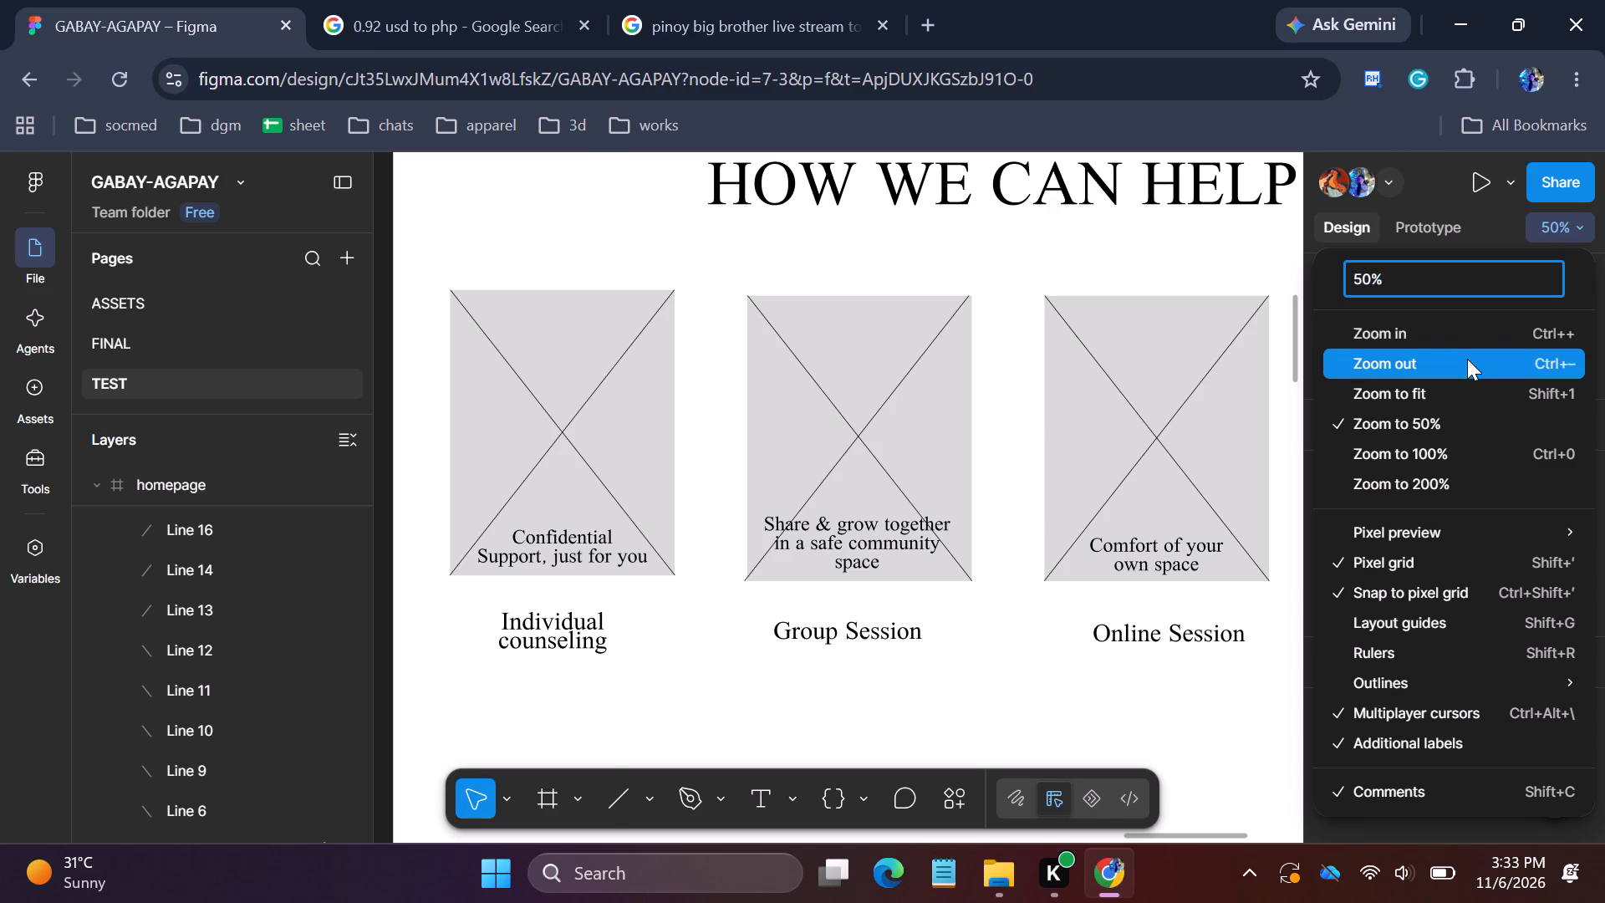
pyautogui.doubleClick(1469, 361)
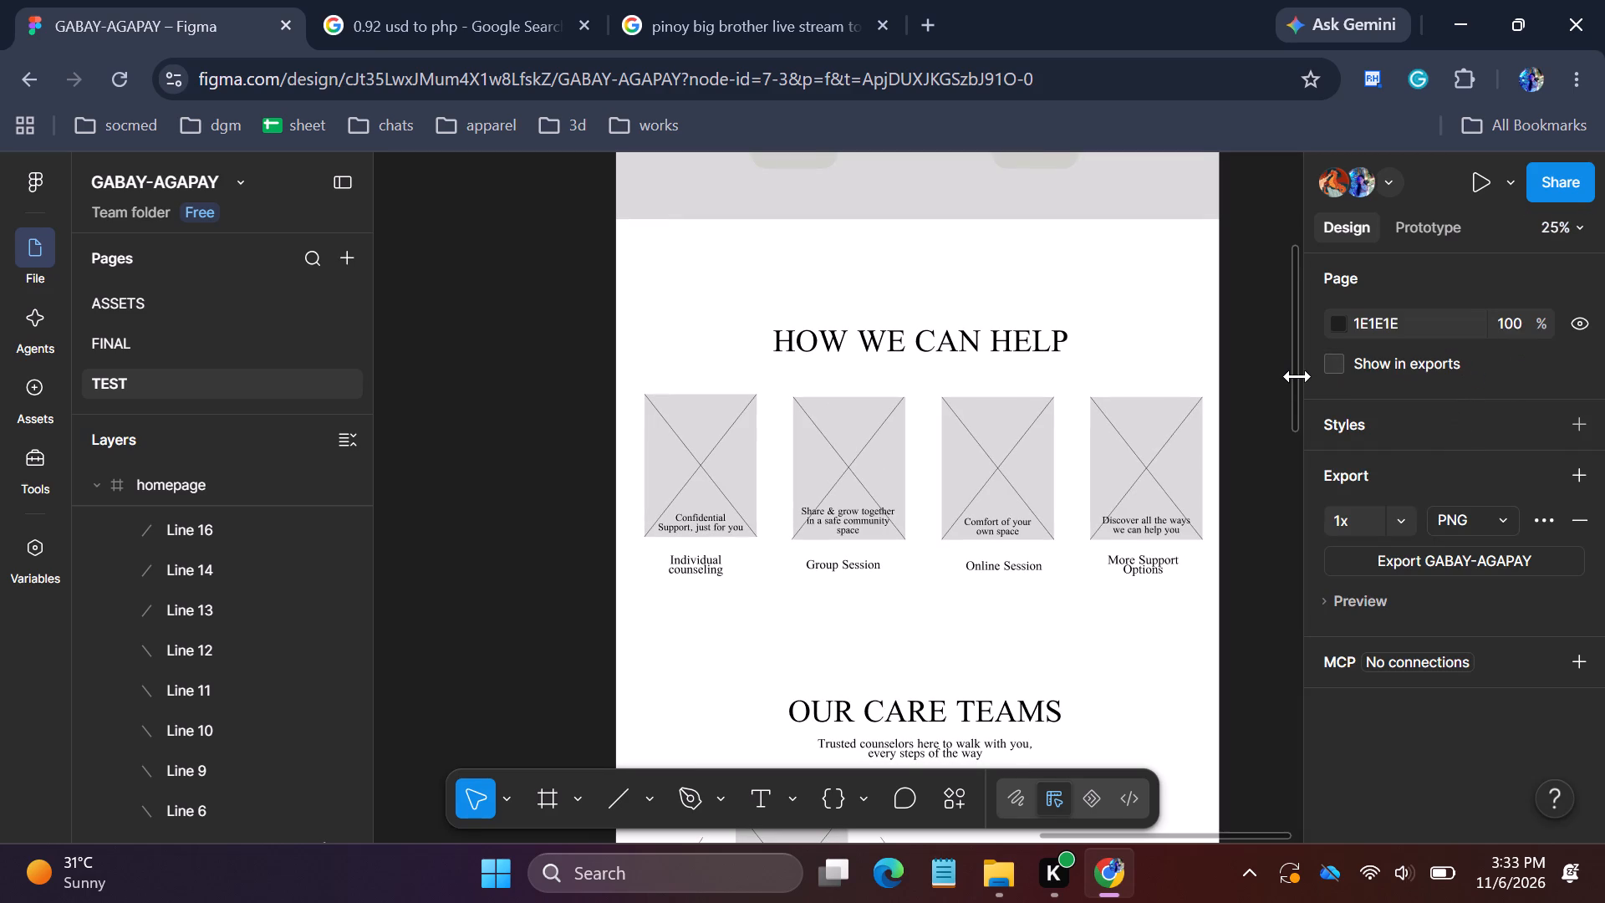
pyautogui.moveTo(1292, 379); pyautogui.dragTo(1336, 634)
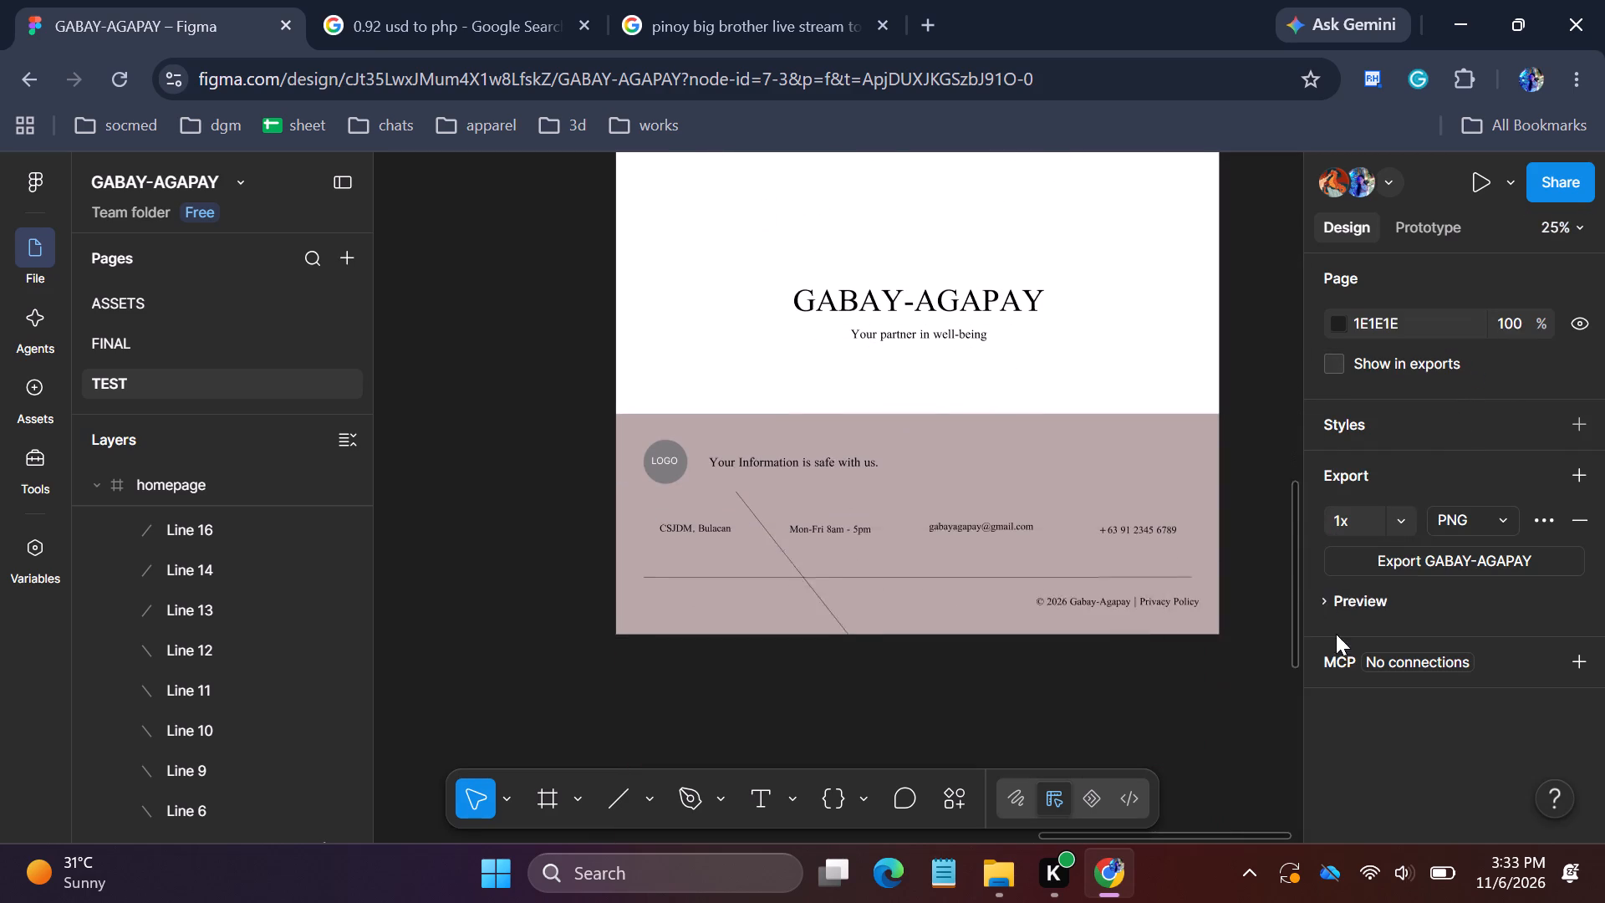
pyautogui.moveTo(1336, 634); pyautogui.dragTo(1336, 653)
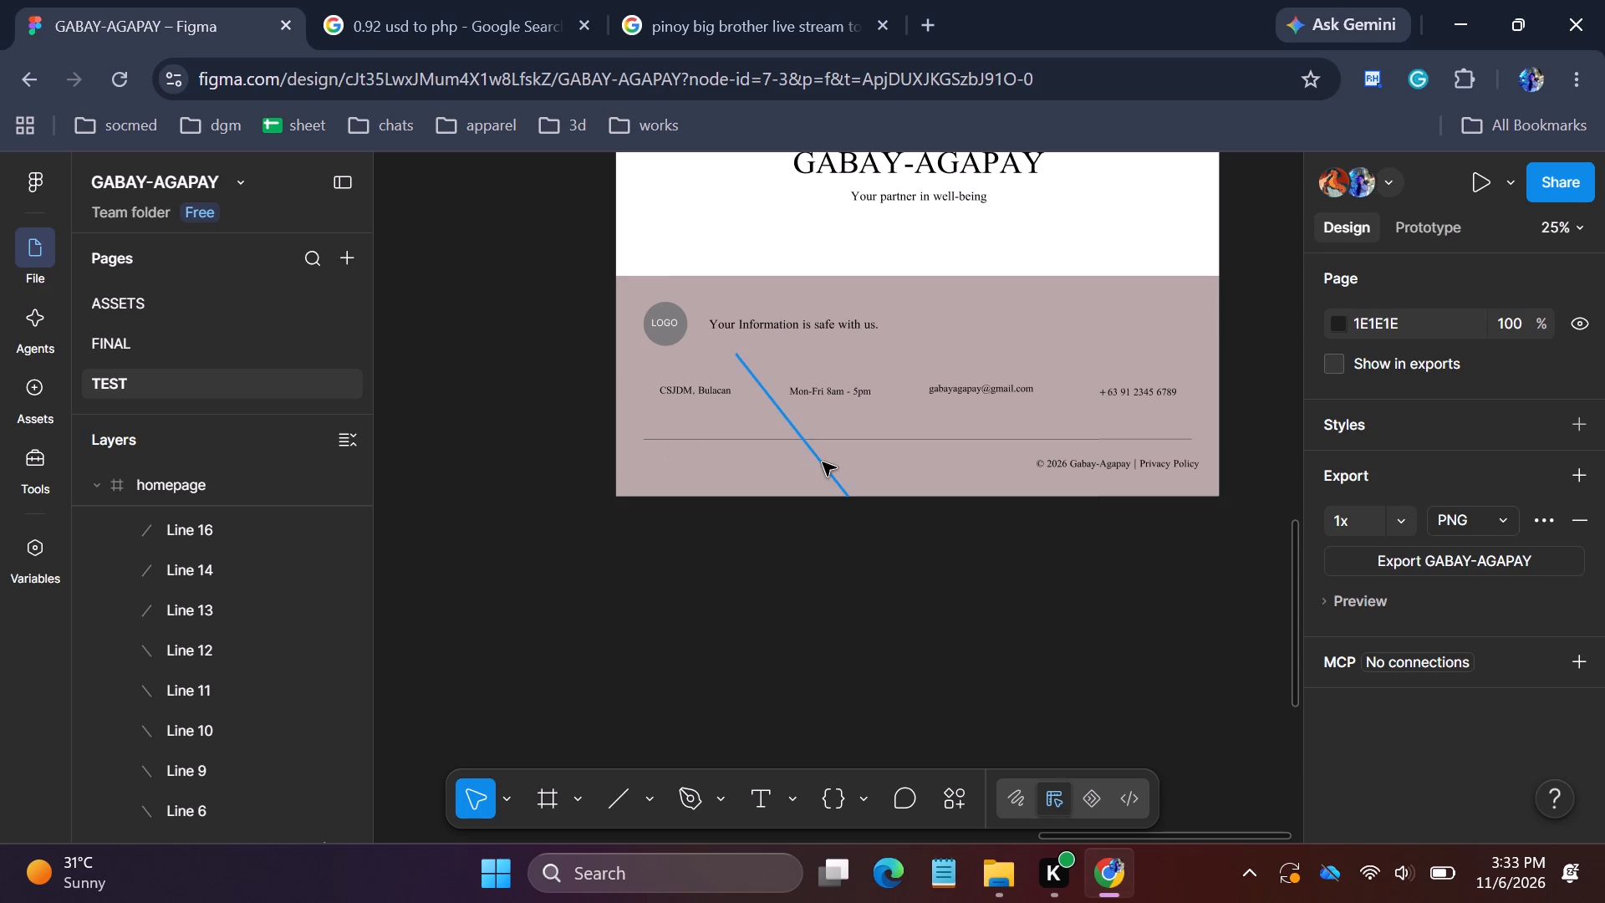
pyautogui.click(823, 462)
pyautogui.press('Delete')
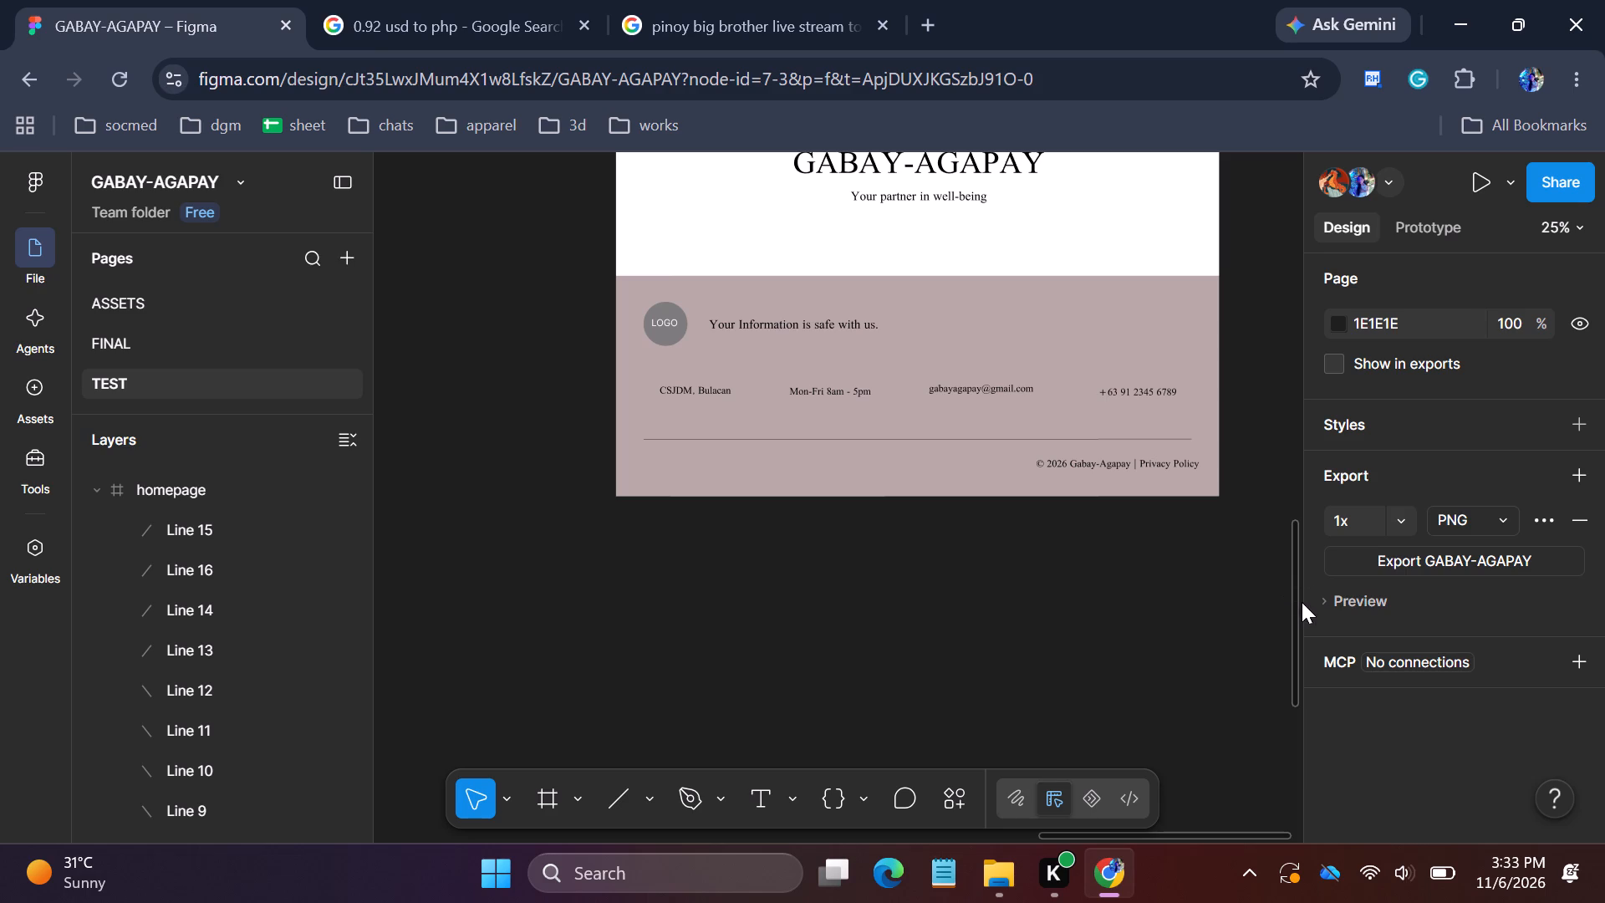
# Switch to the currency-conversion browser page and search the web for google icons.
pyautogui.click(512, 0)
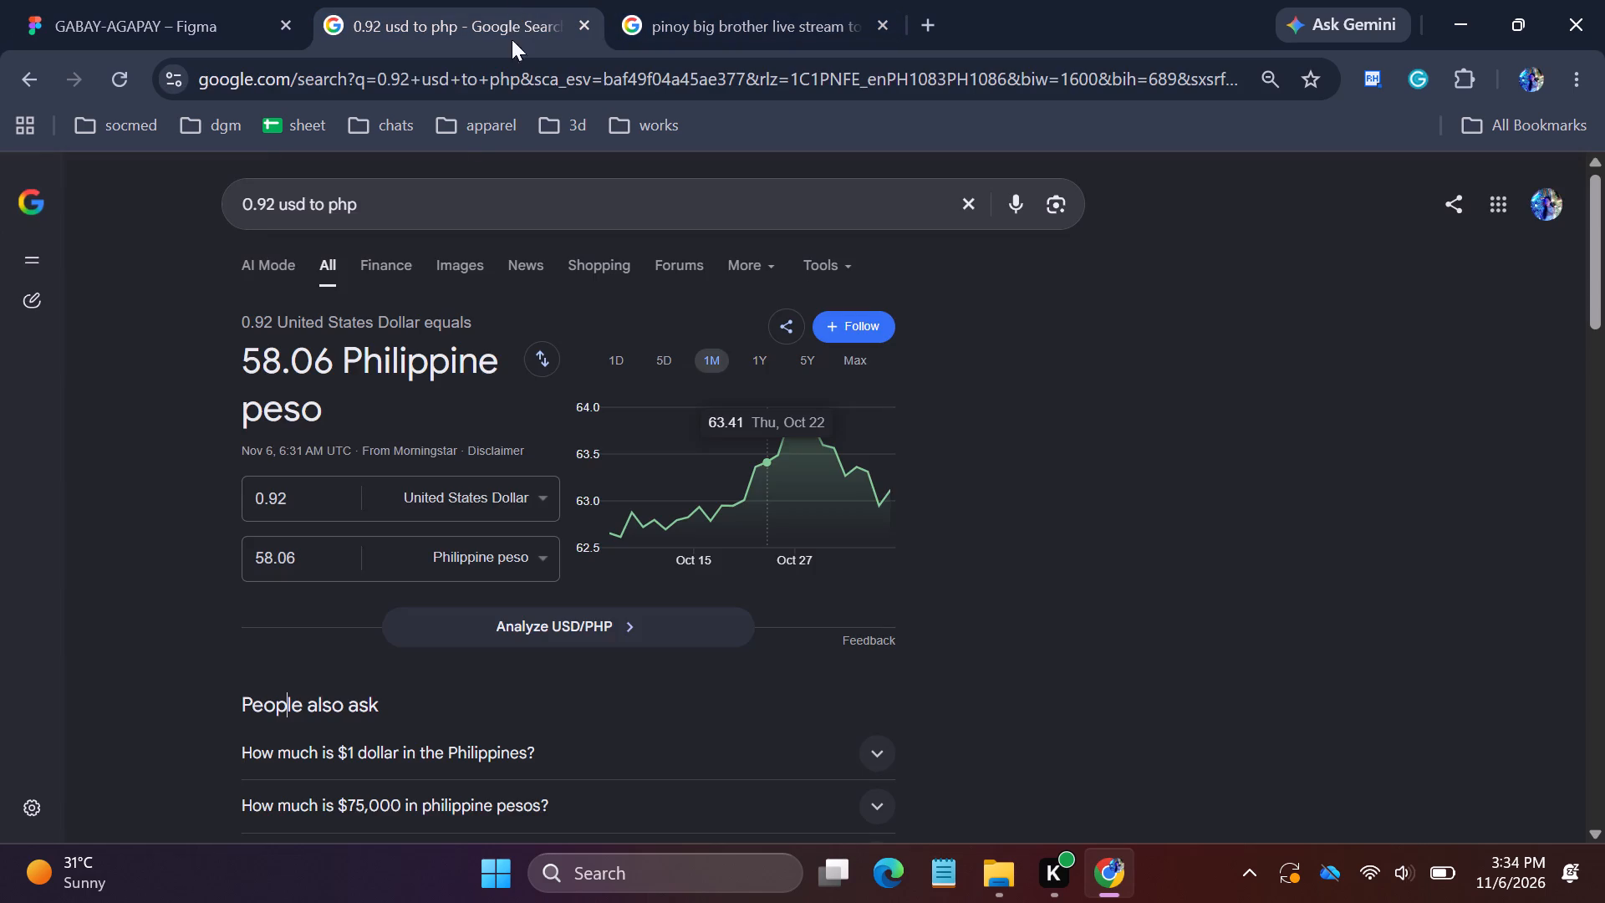
pyautogui.click(369, 210)
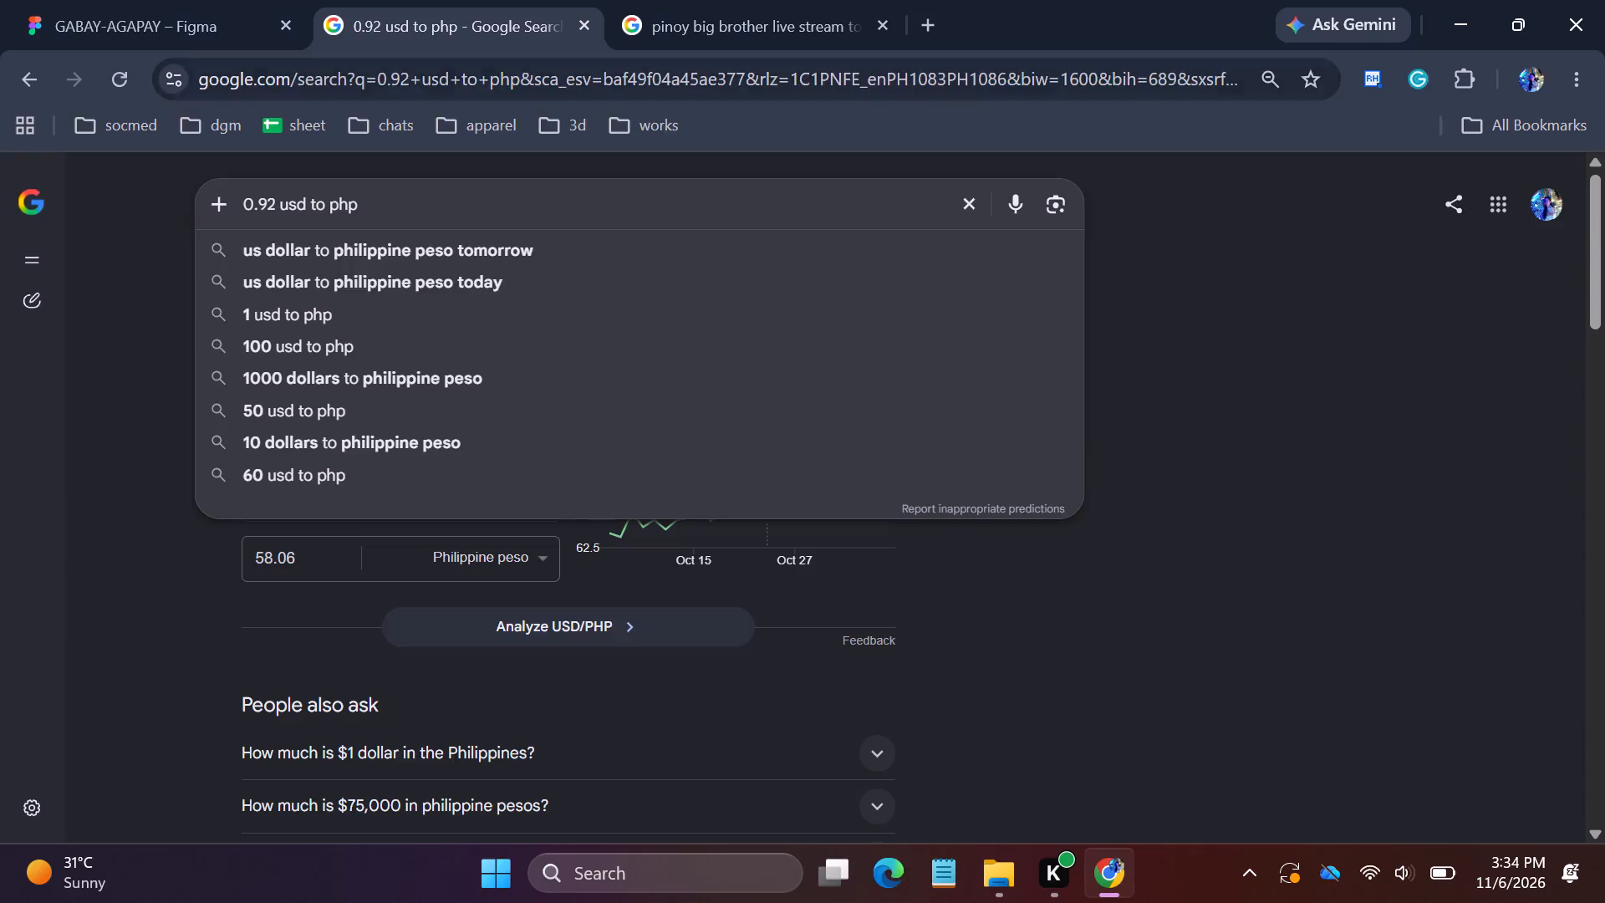
pyautogui.click(374, 77)
pyautogui.write('GOOG')
pyautogui.write('LE')
pyautogui.press('space')
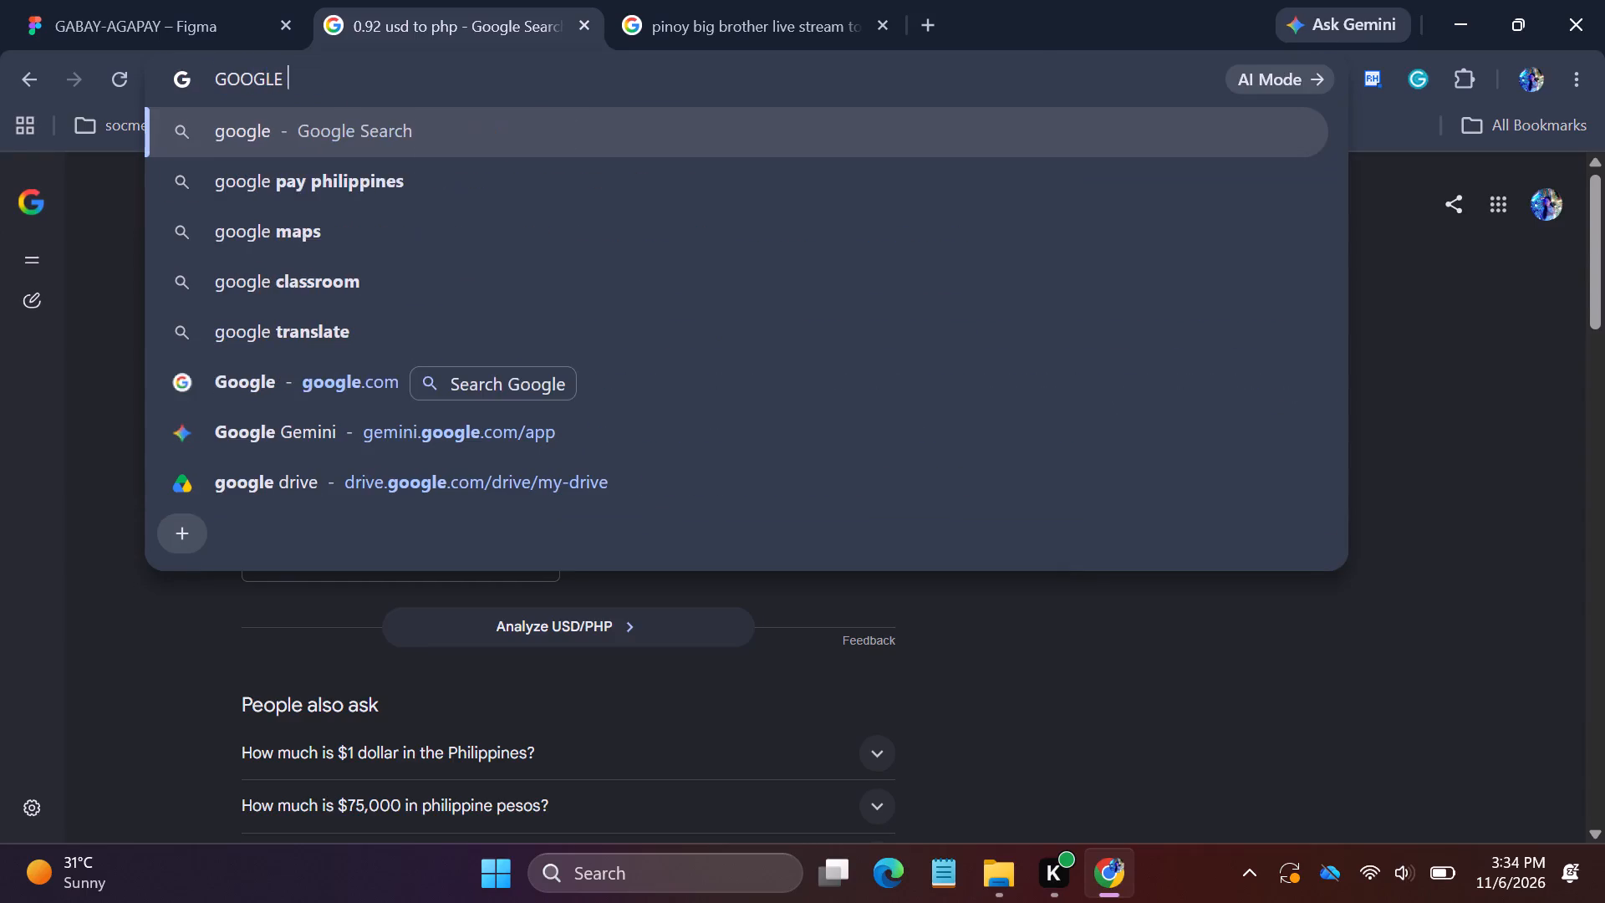
pyautogui.write('IC')
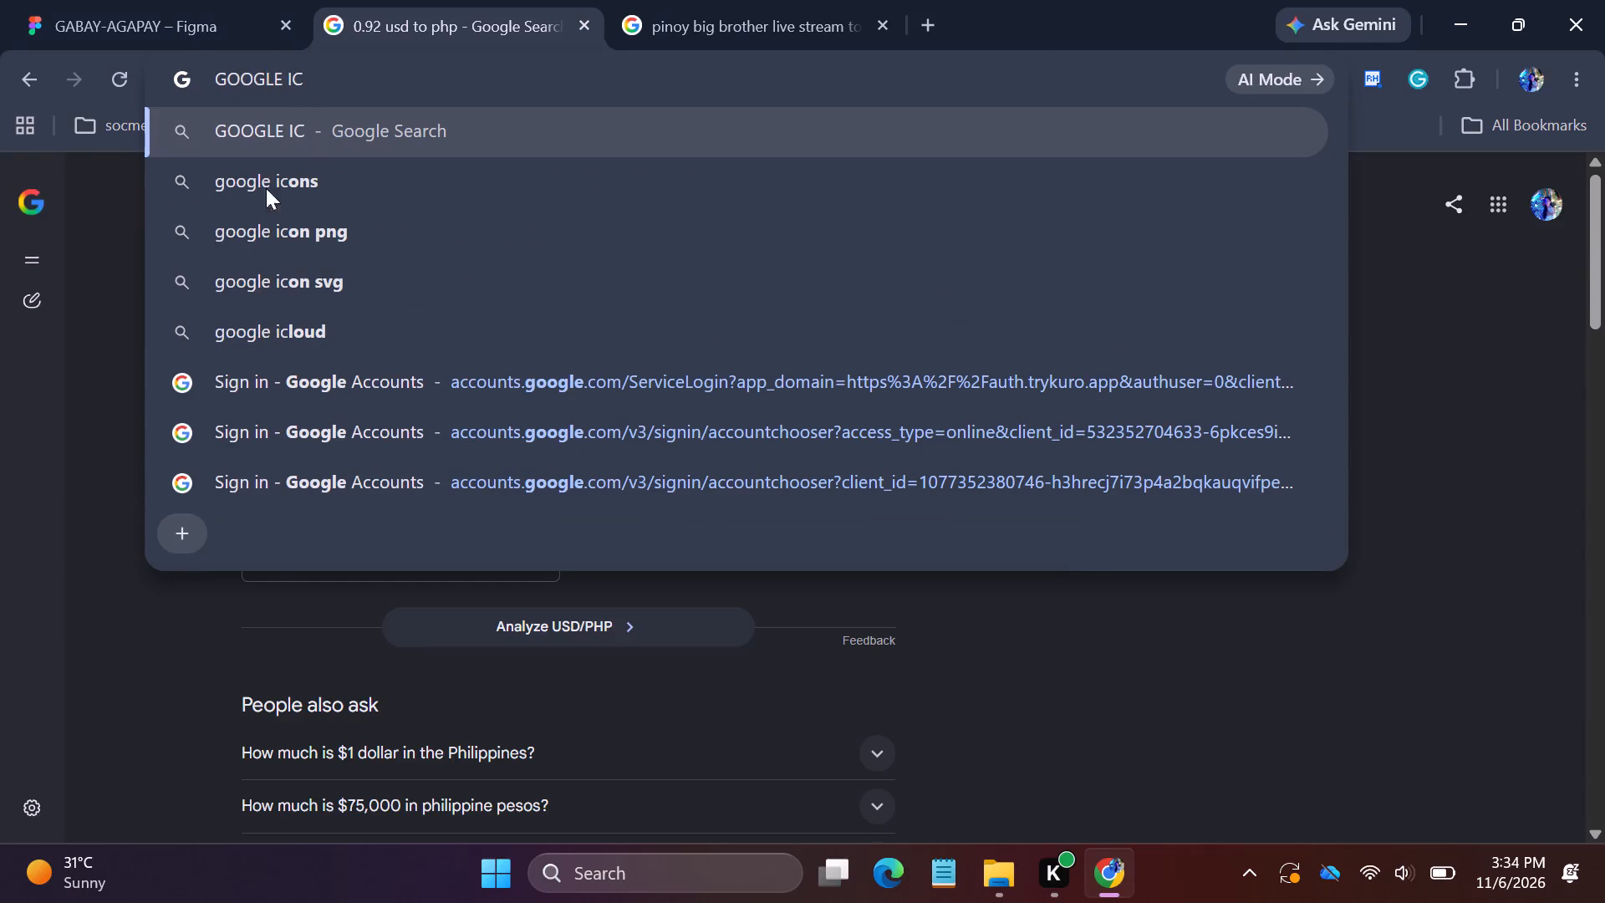
pyautogui.click(299, 181)
# Return to the Figma homepage wireframe and extend the grey hero rectangle's top edge upward to Y 290, for a height of 926.
pyautogui.click(211, 32)
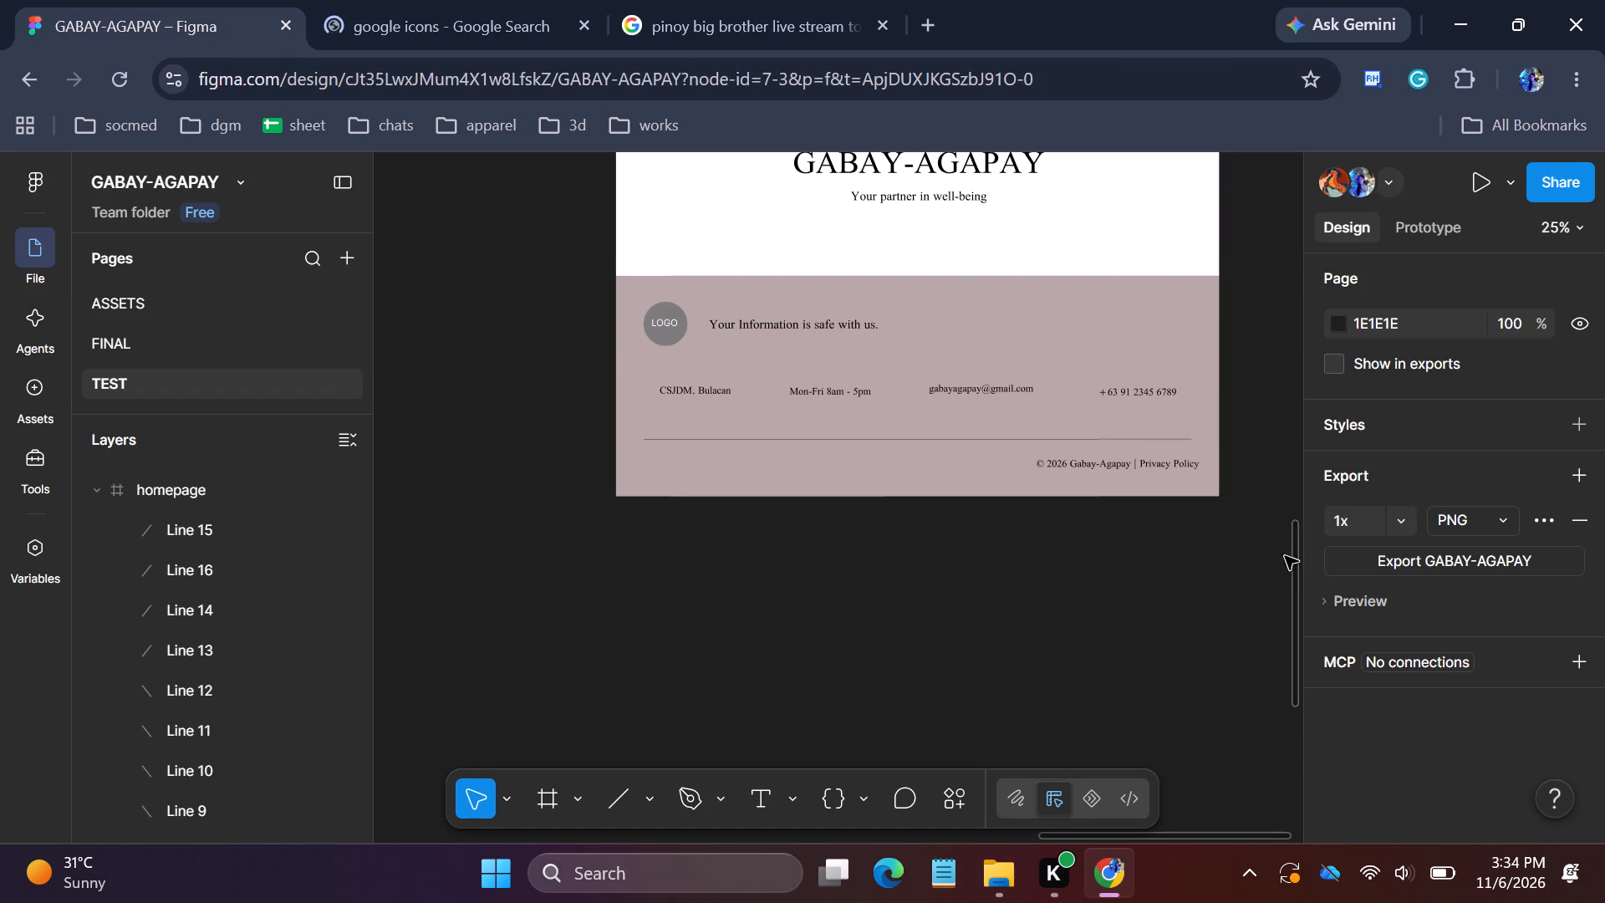
pyautogui.moveTo(1287, 574); pyautogui.dragTo(1282, 293)
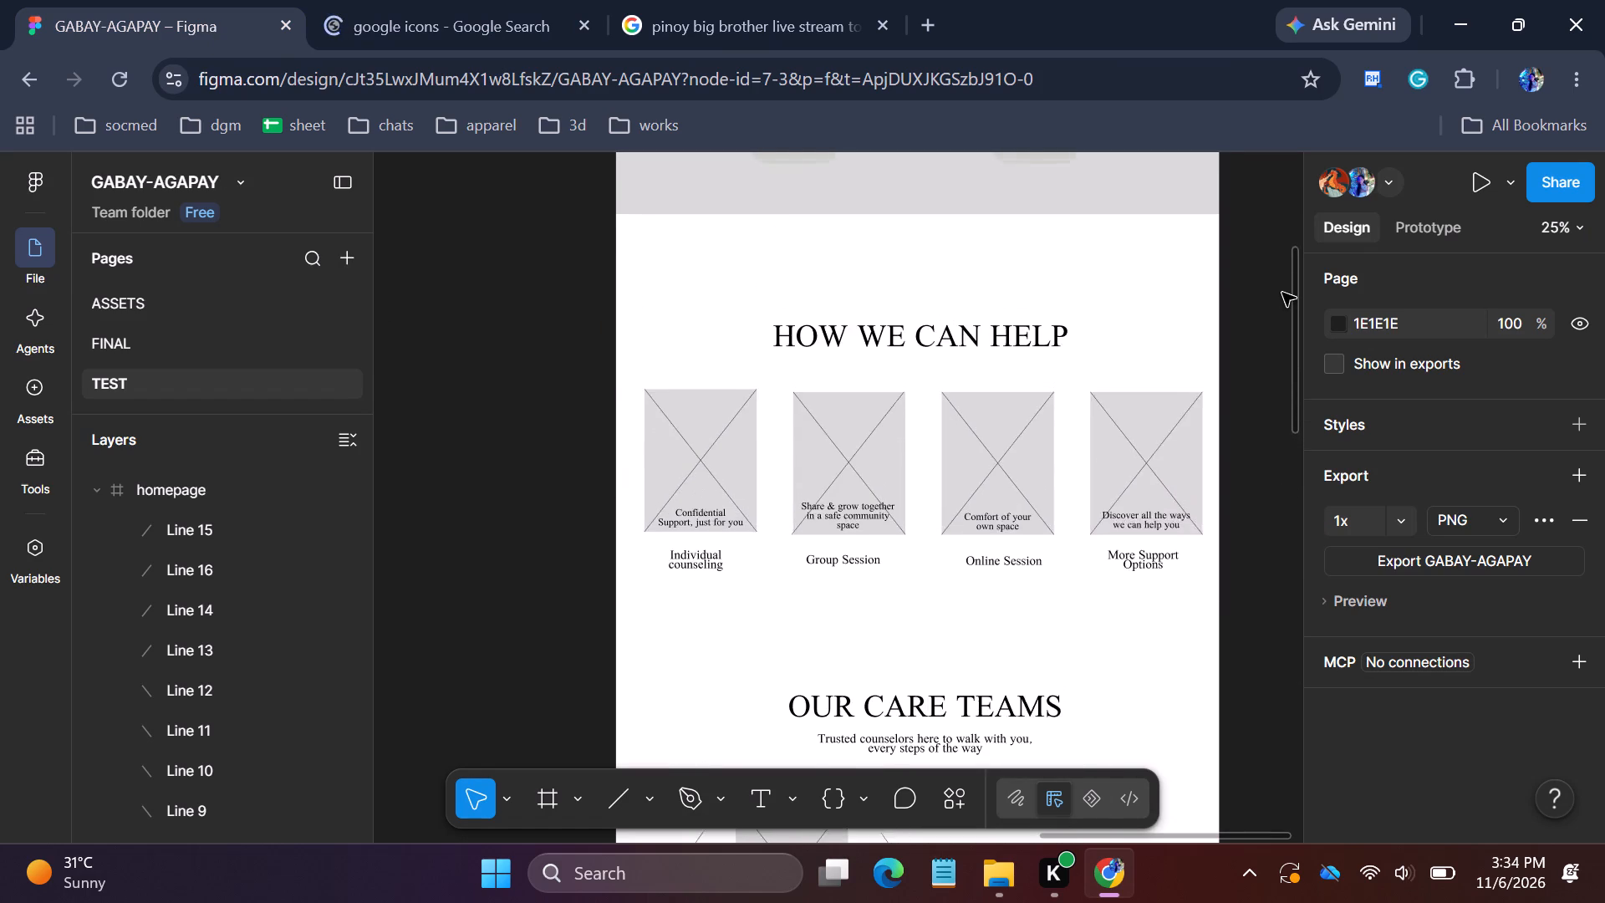
pyautogui.moveTo(1282, 293); pyautogui.dragTo(1288, 184)
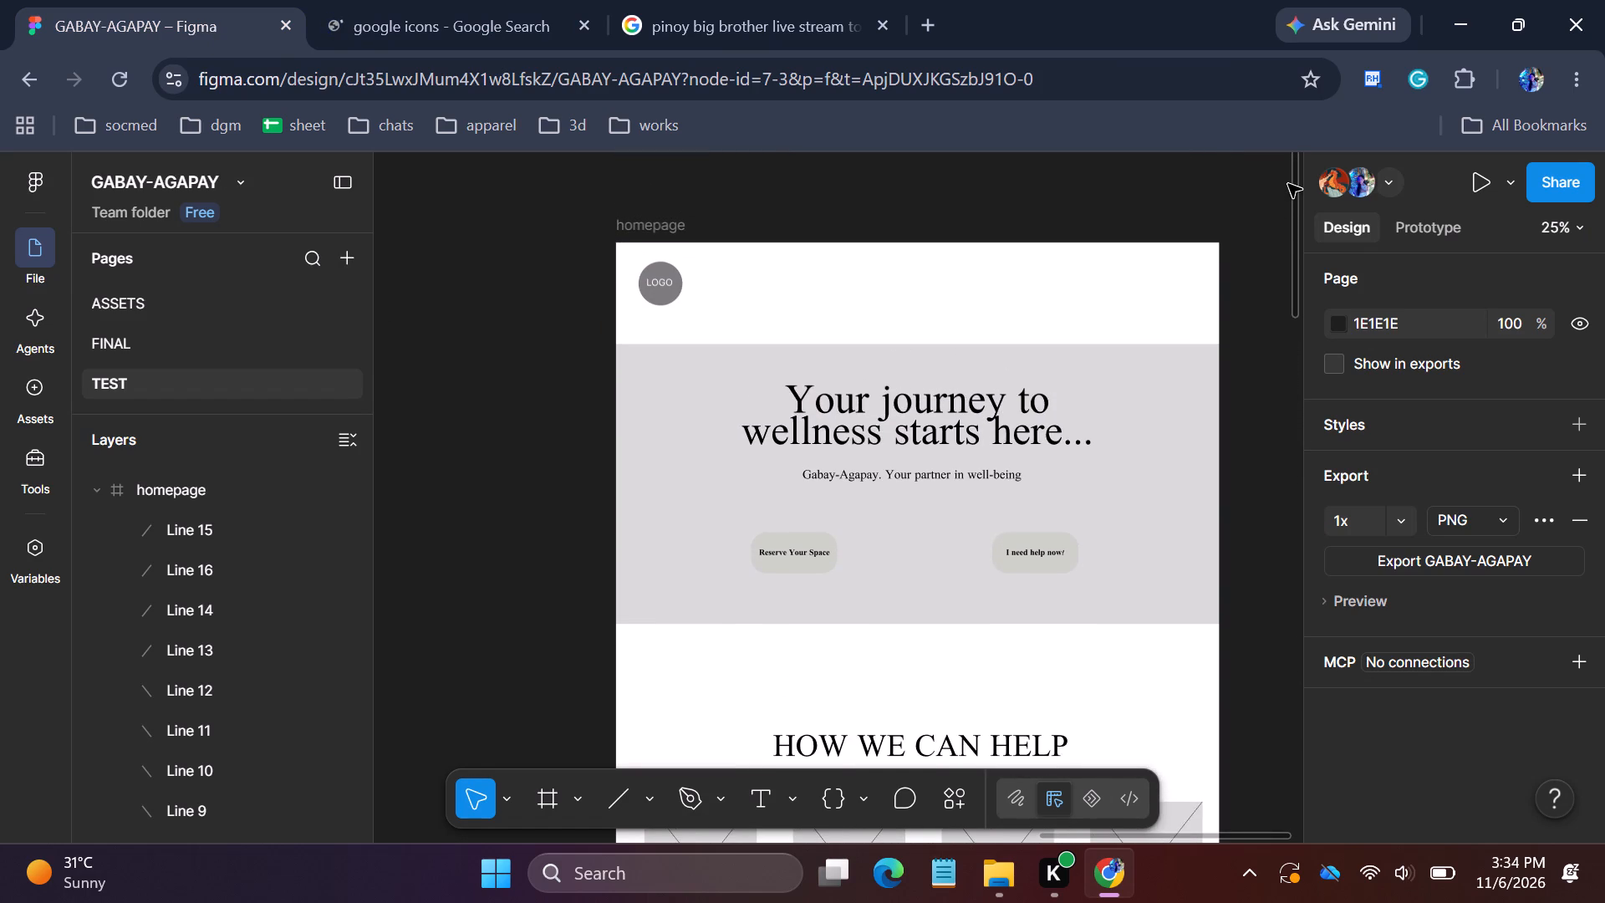
pyautogui.moveTo(1288, 184); pyautogui.dragTo(1292, 188)
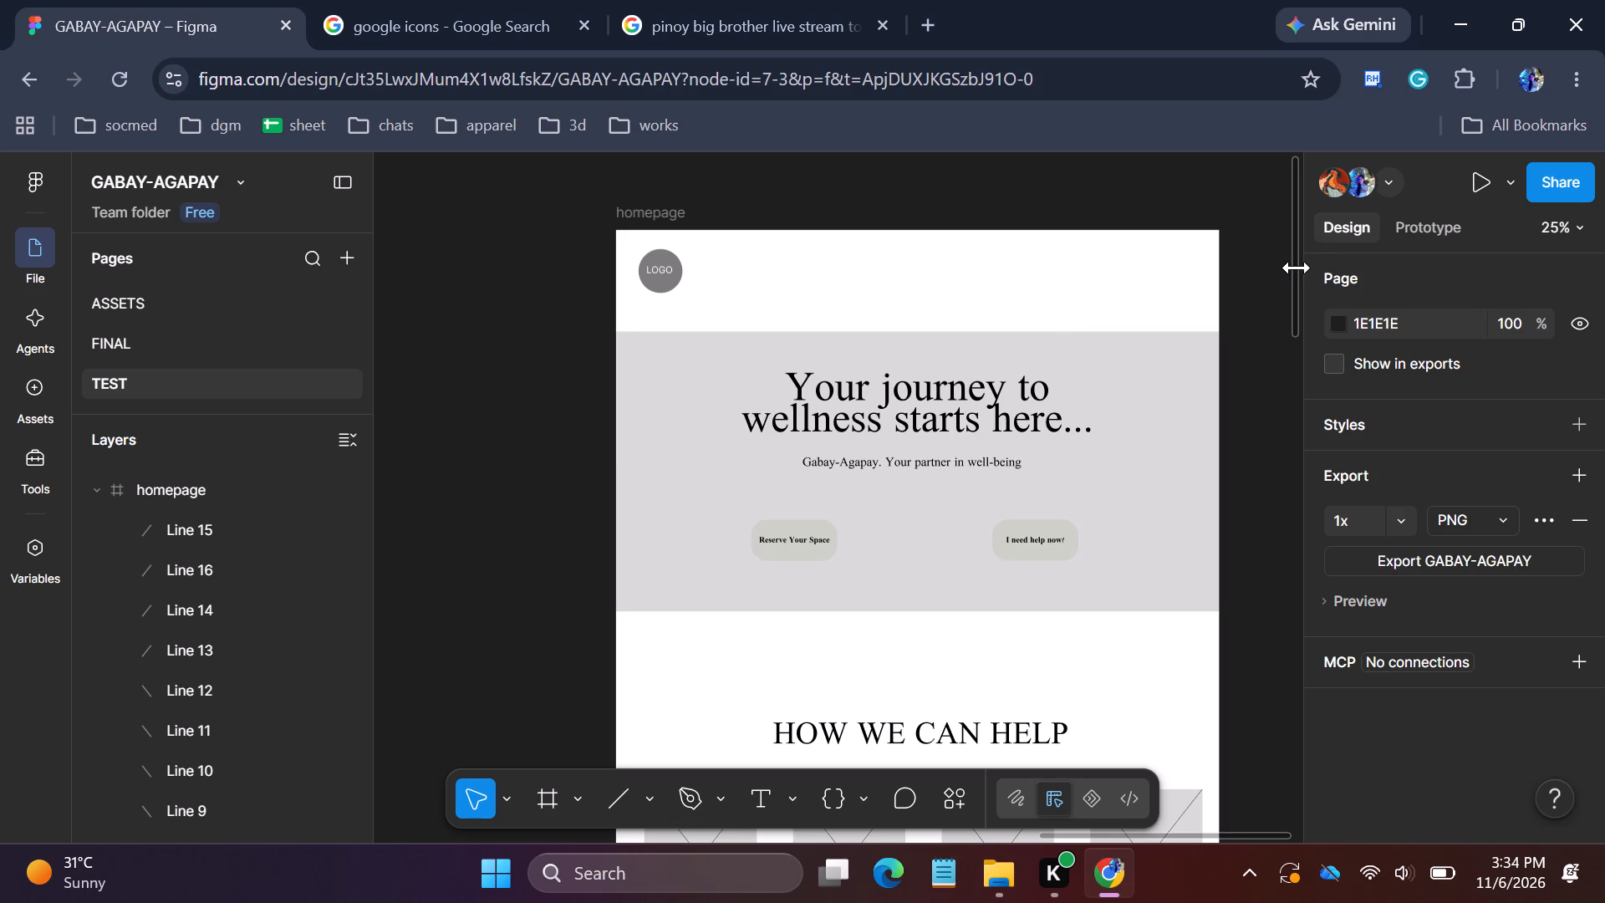
pyautogui.click(1127, 357)
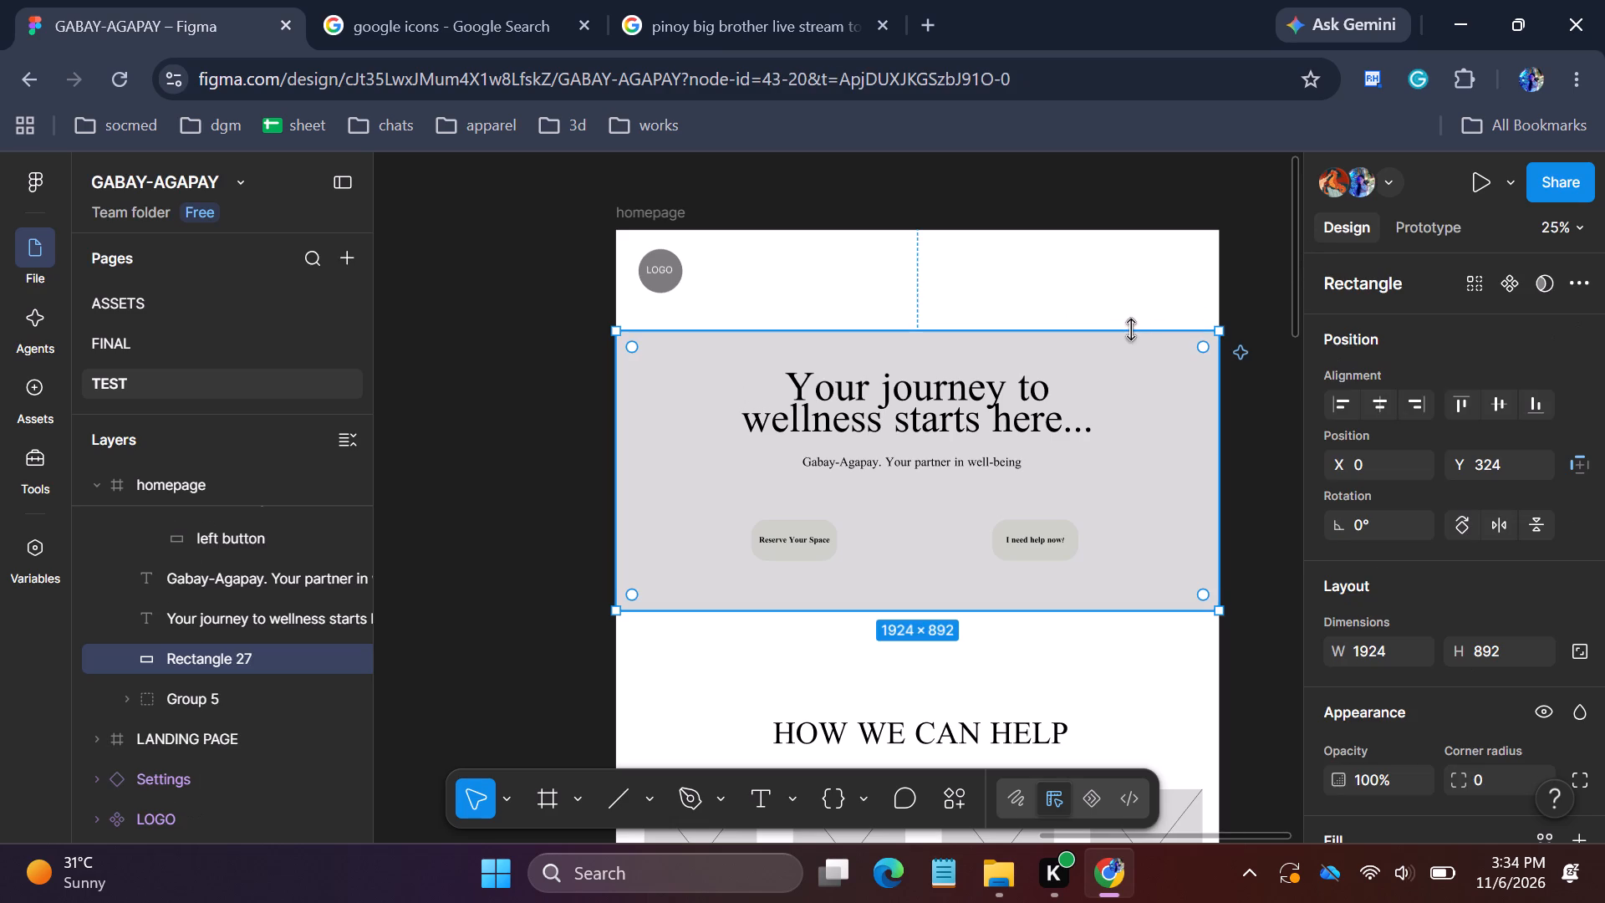
pyautogui.moveTo(1093, 329); pyautogui.dragTo(1089, 319)
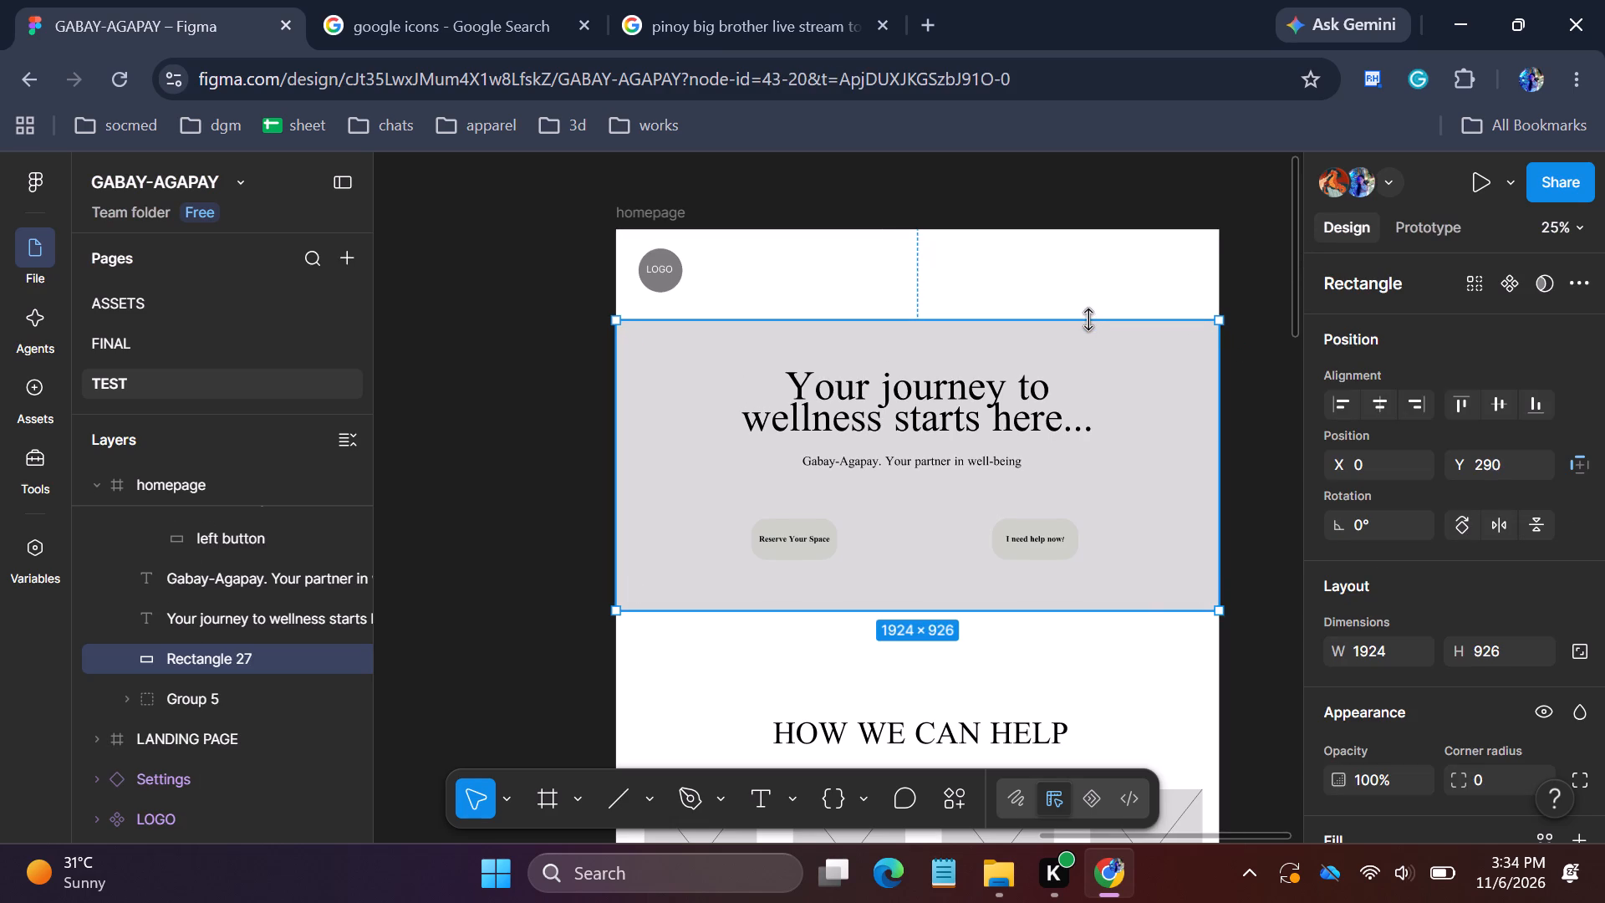
pyautogui.moveTo(1089, 319); pyautogui.dragTo(1089, 320)
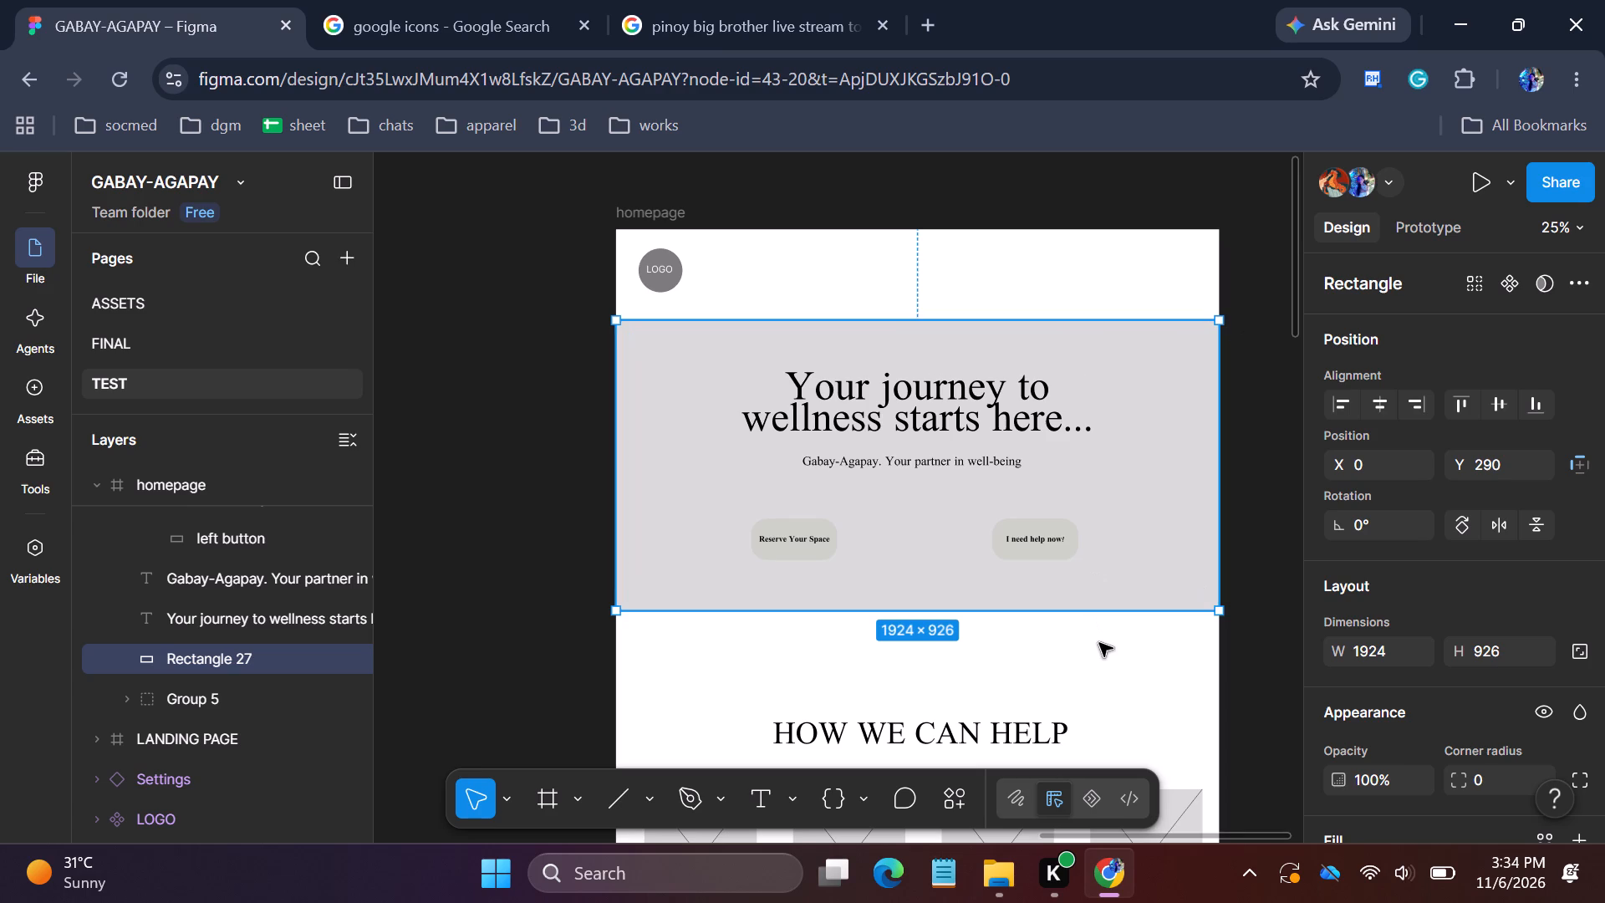
pyautogui.click(1099, 643)
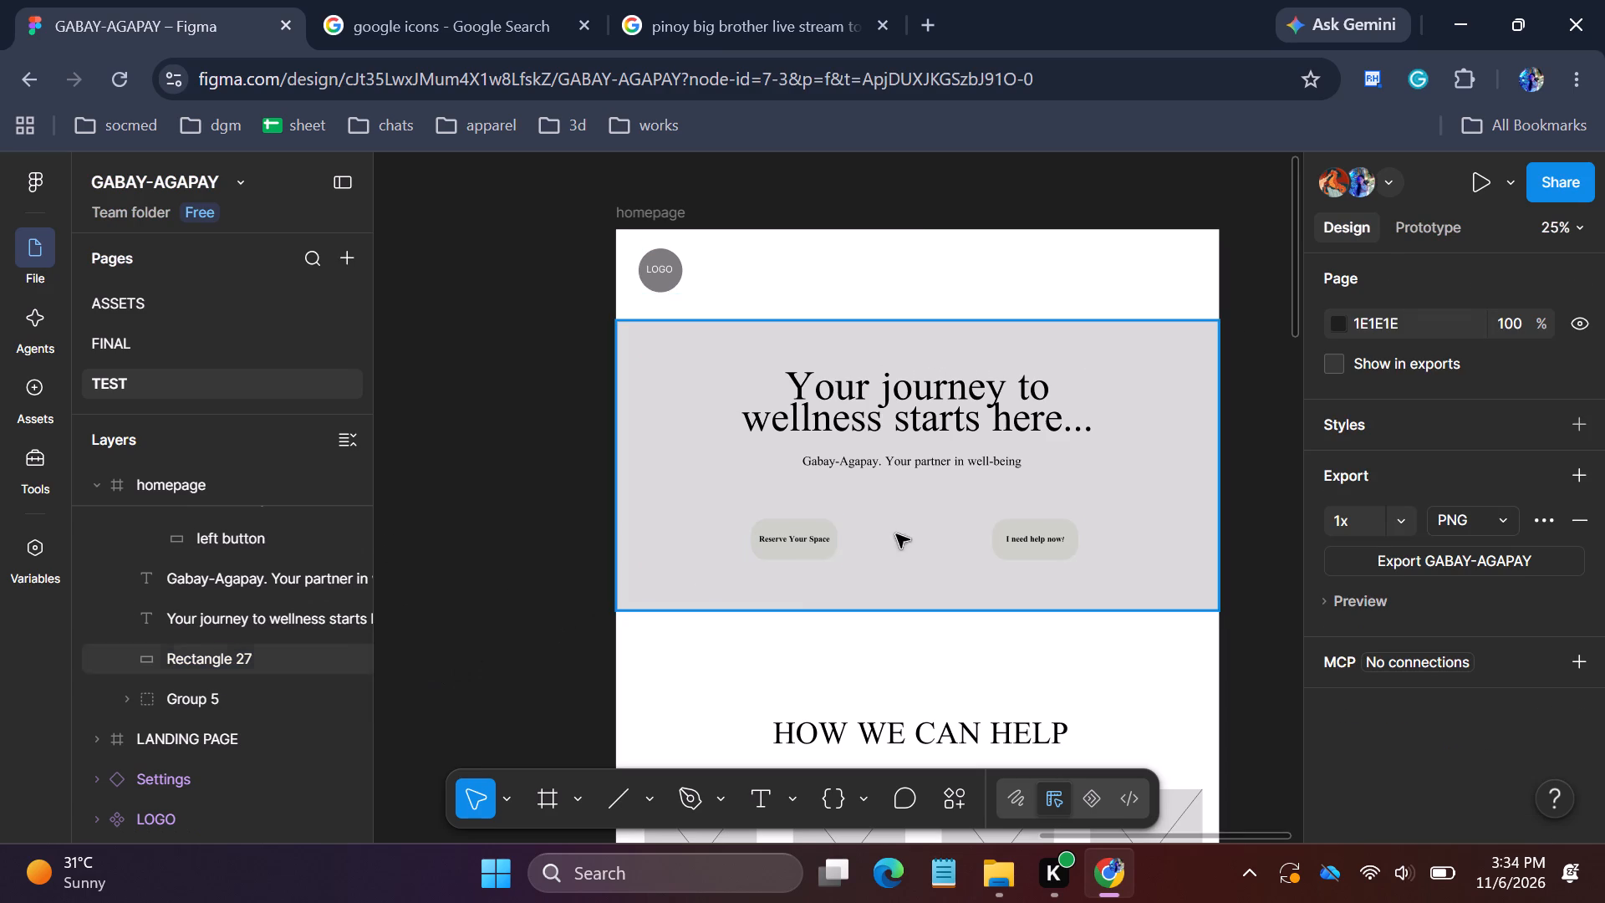
# Review the homepage wireframe from hero to footer and the contents of the ASSETS and FINAL pages, returning to TEST.
pyautogui.click(1297, 304)
pyautogui.moveTo(1292, 313); pyautogui.dragTo(1294, 363)
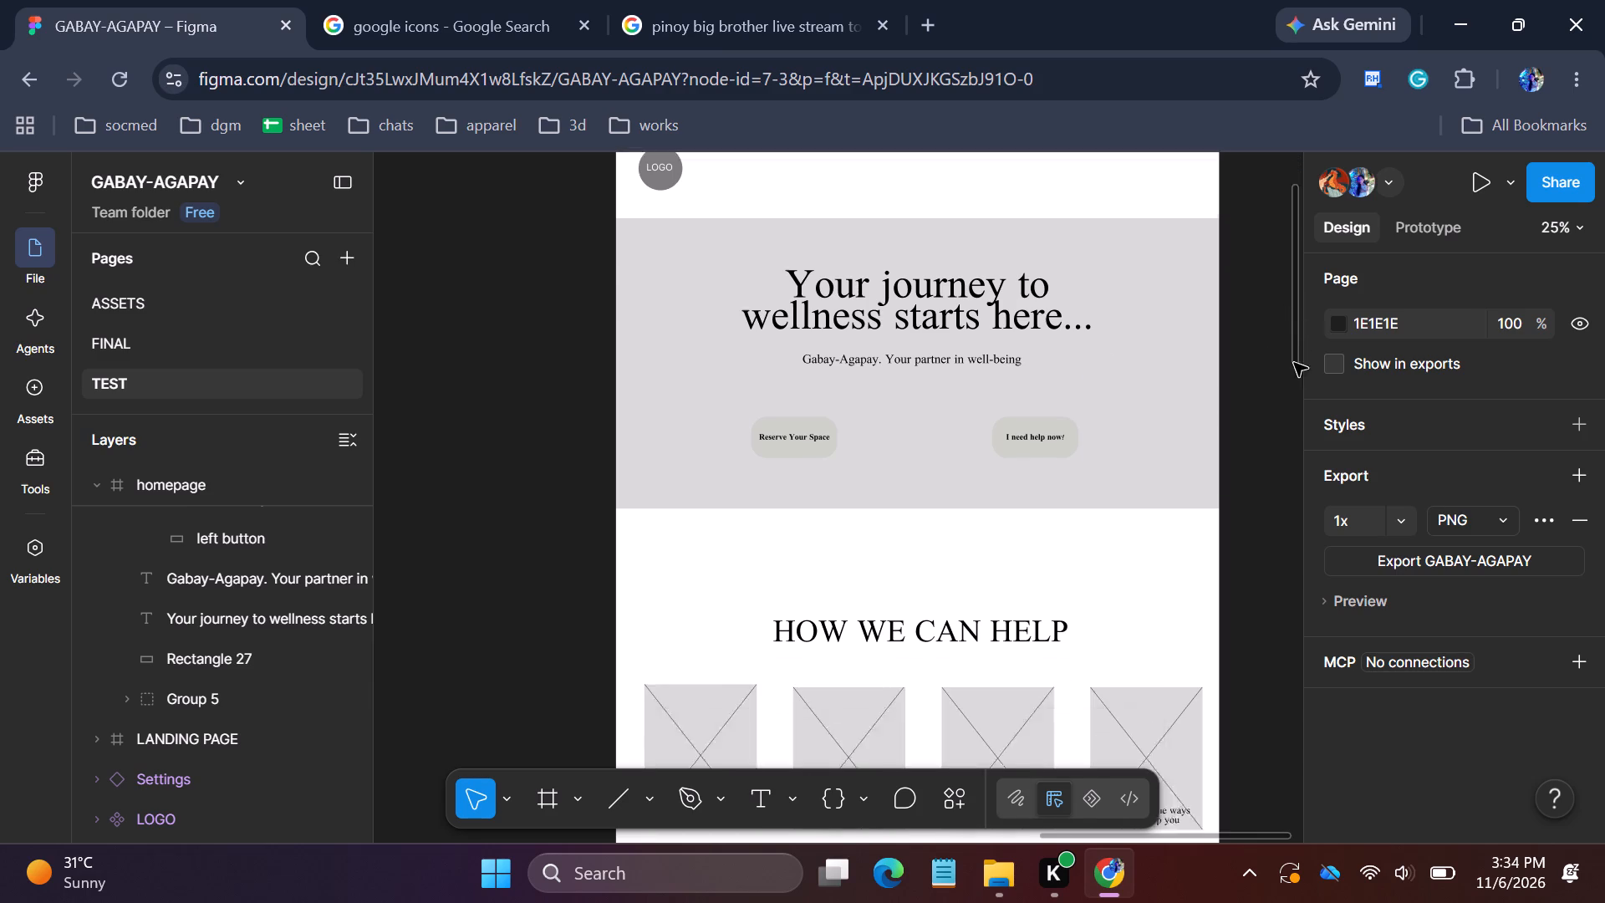
pyautogui.moveTo(1294, 363); pyautogui.dragTo(1302, 465)
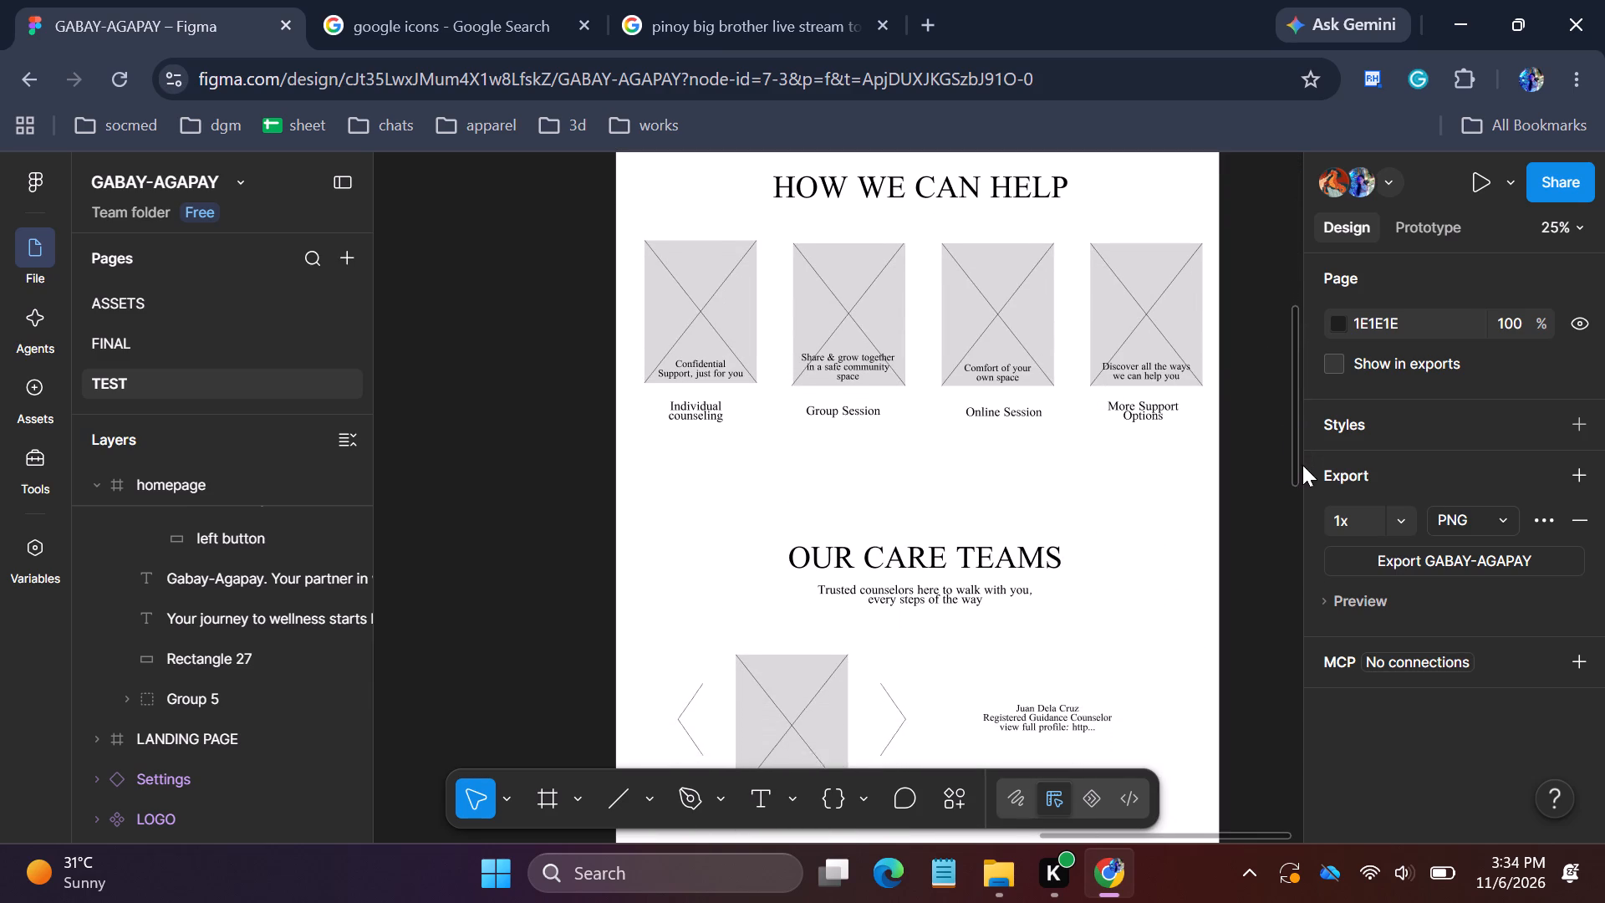
pyautogui.moveTo(1302, 465); pyautogui.dragTo(1305, 518)
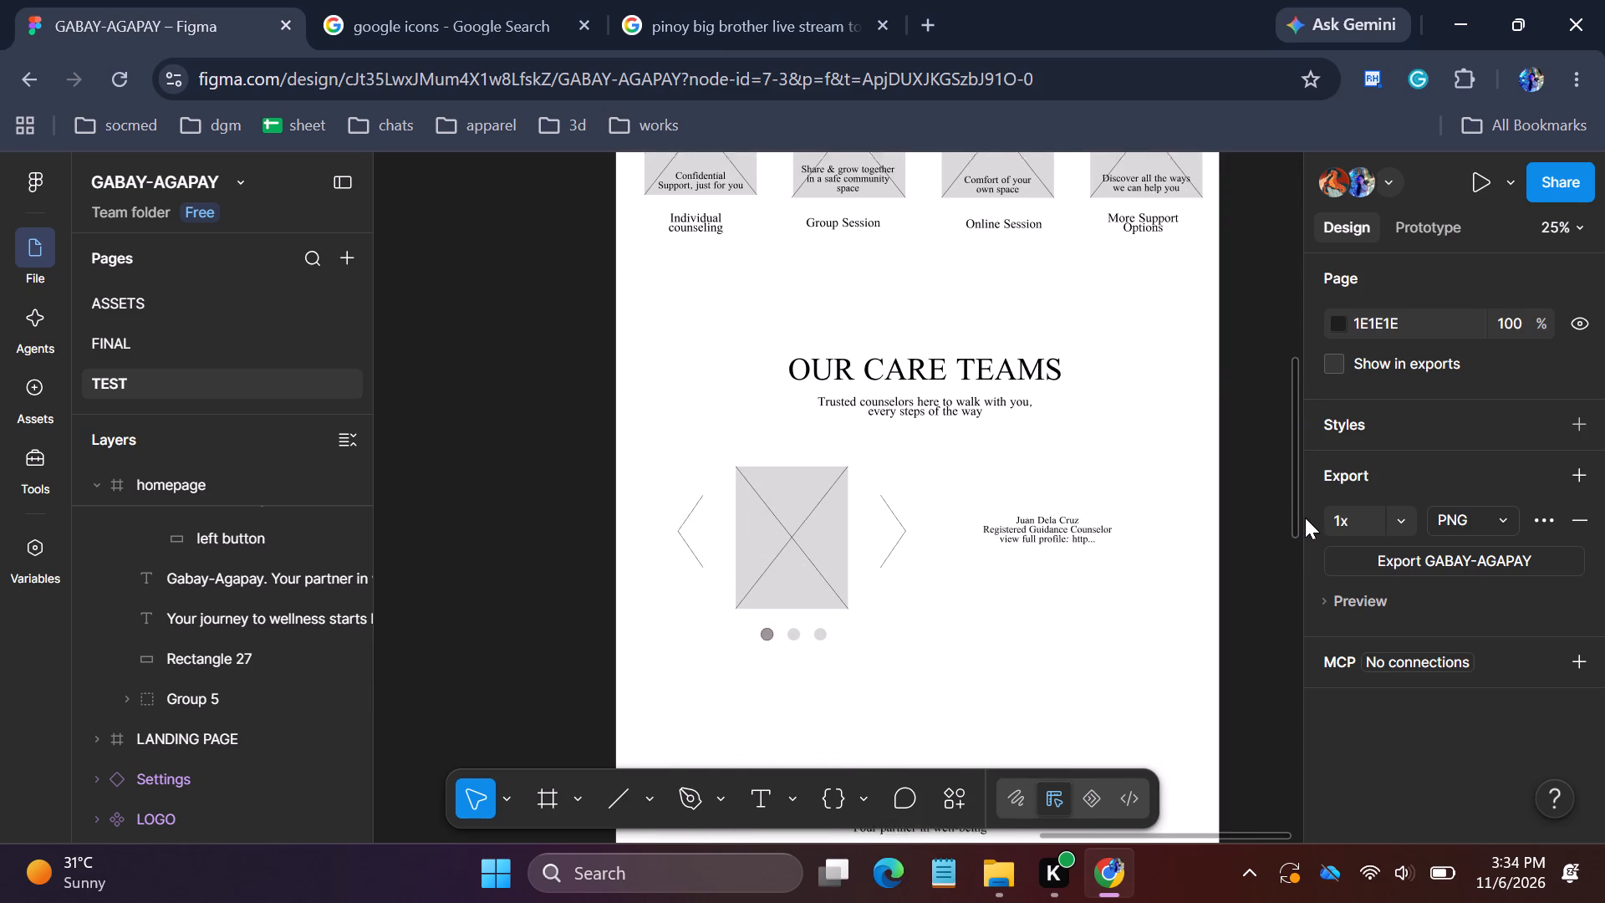
pyautogui.moveTo(1305, 518); pyautogui.dragTo(1312, 599)
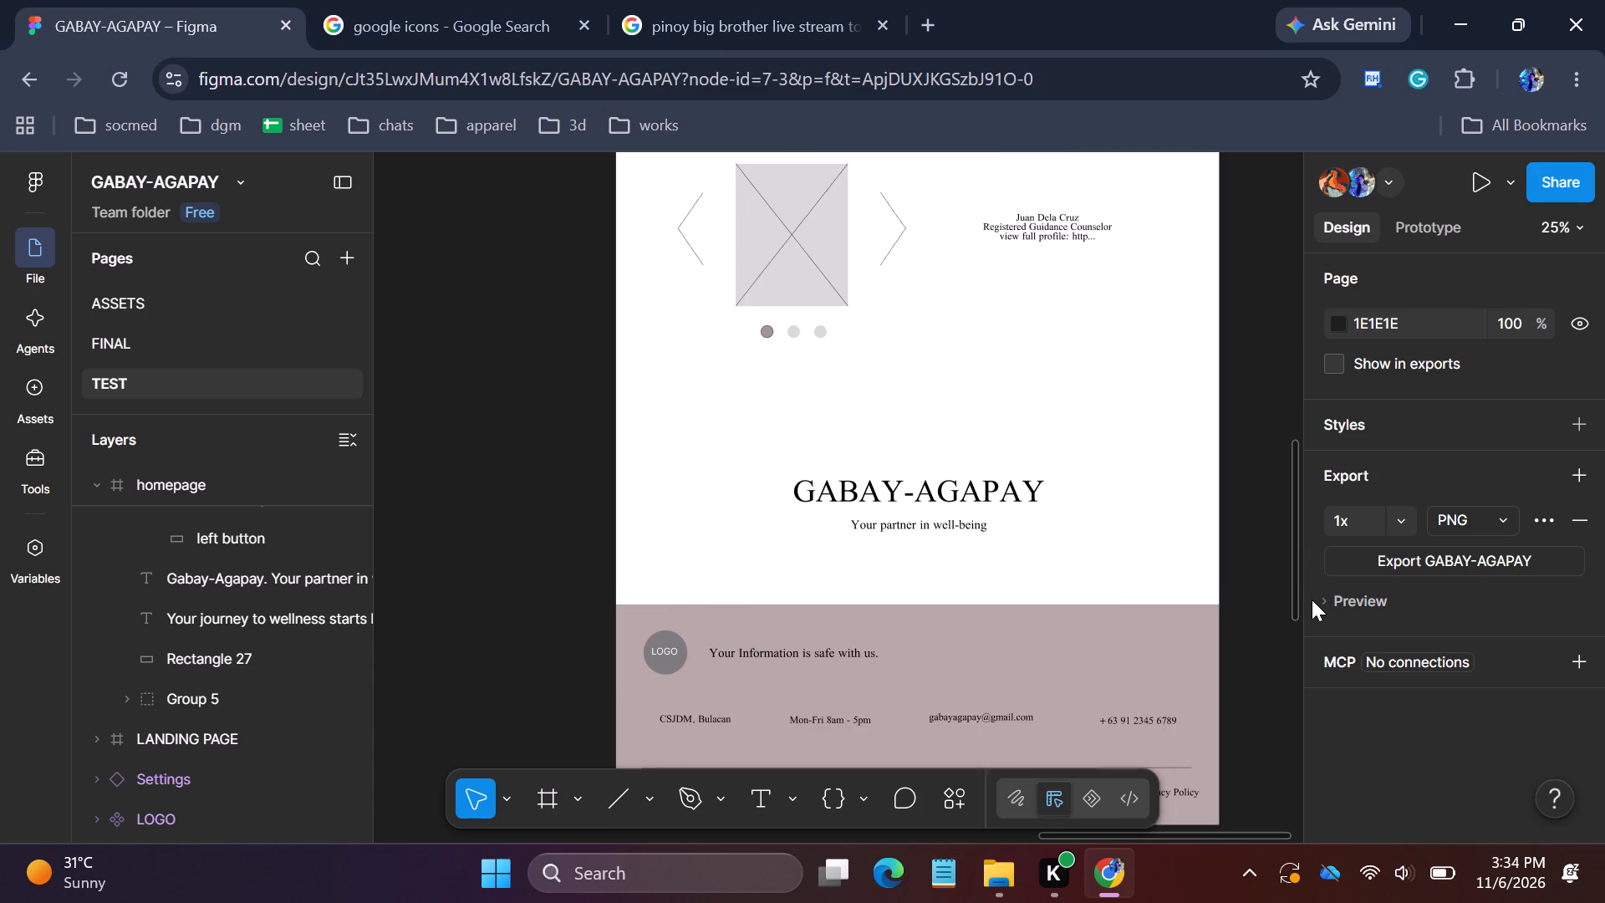
pyautogui.moveTo(1312, 599); pyautogui.dragTo(1276, 417)
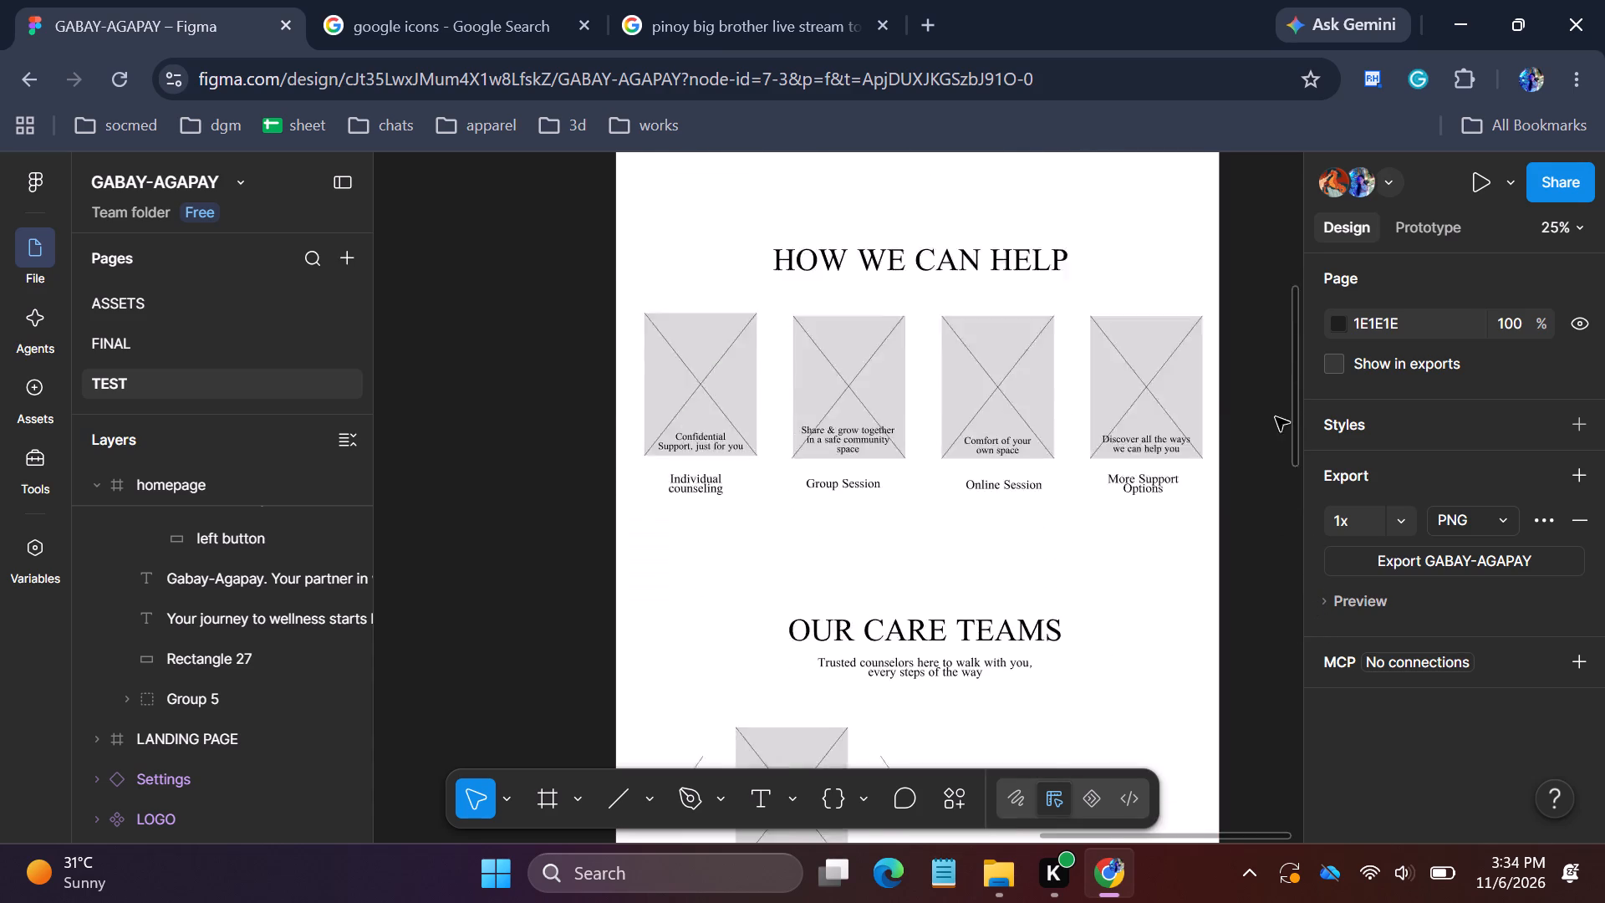
pyautogui.moveTo(1276, 417); pyautogui.dragTo(1273, 322)
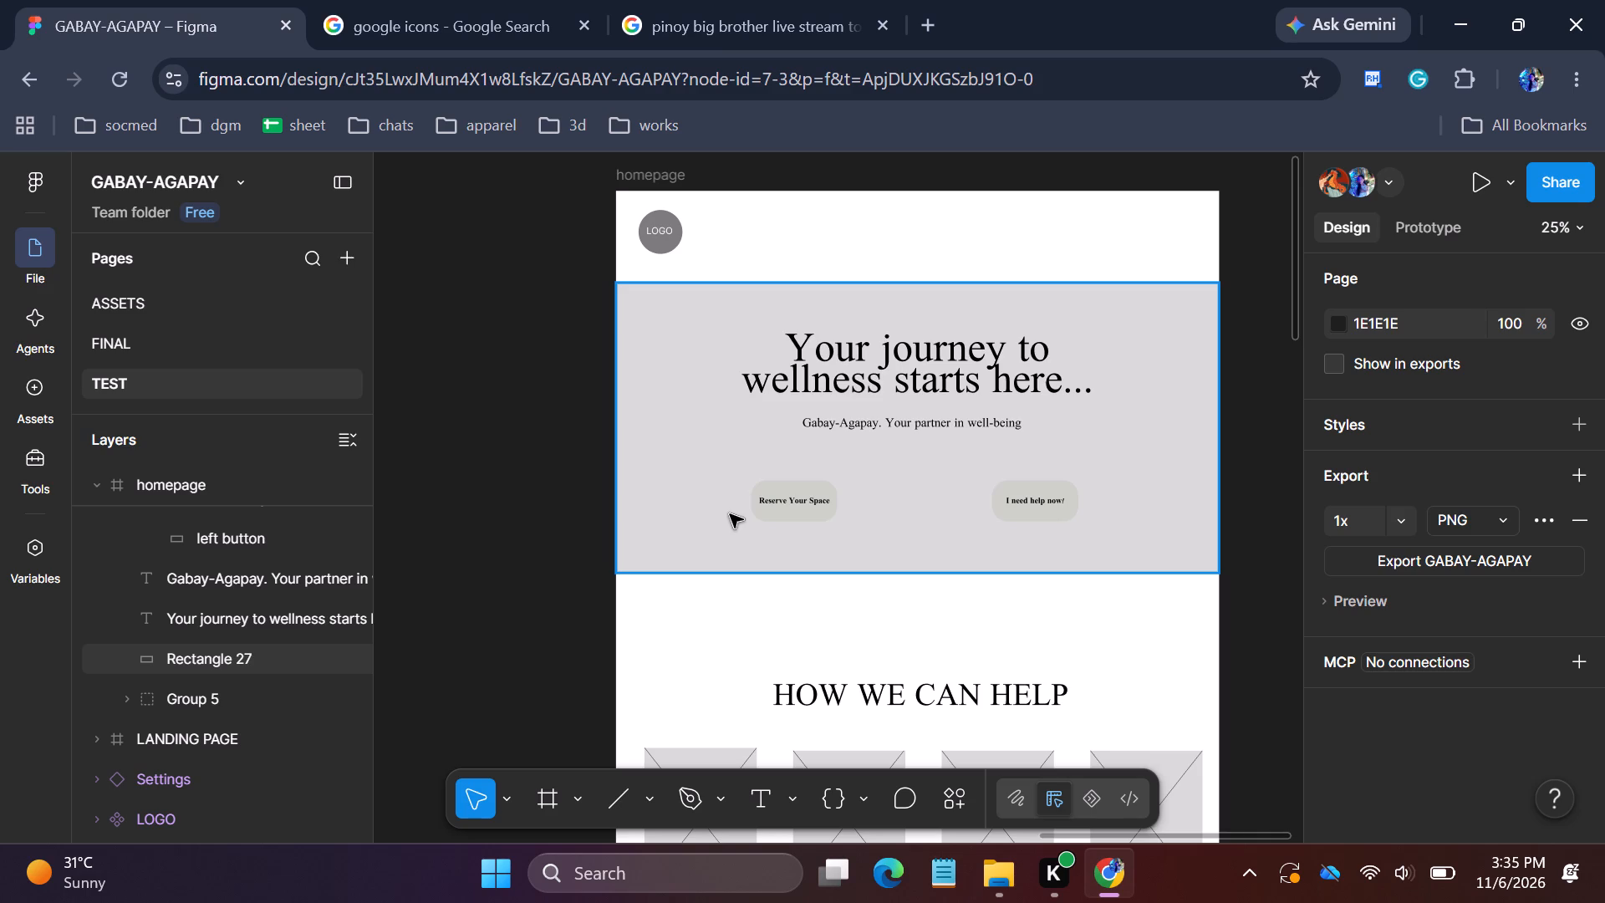
pyautogui.click(237, 298)
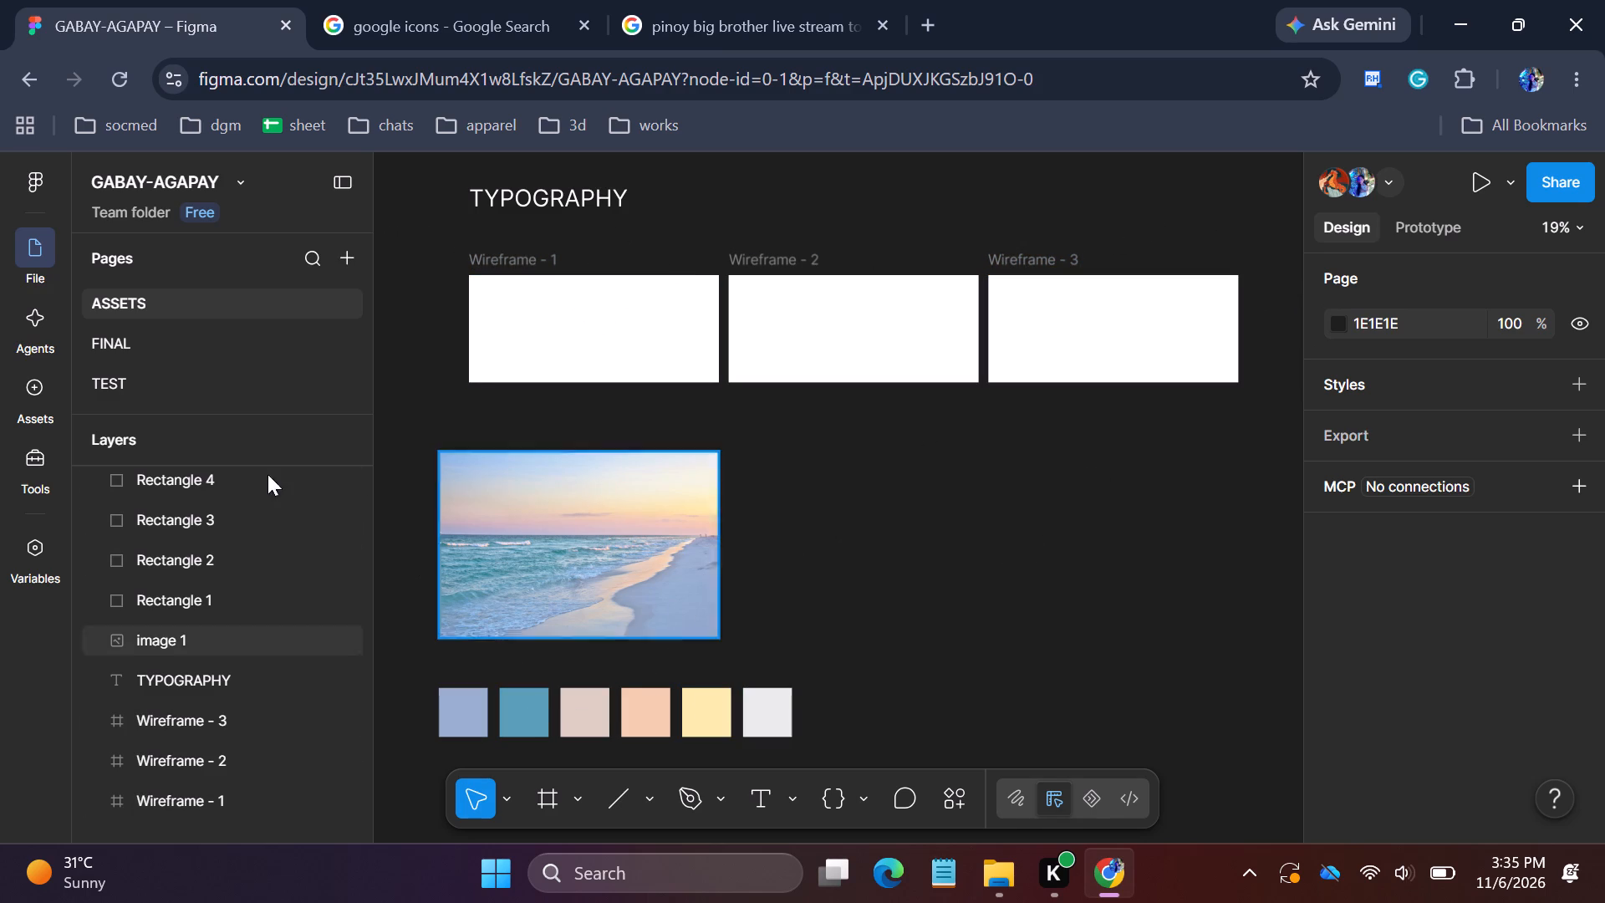
pyautogui.click(150, 345)
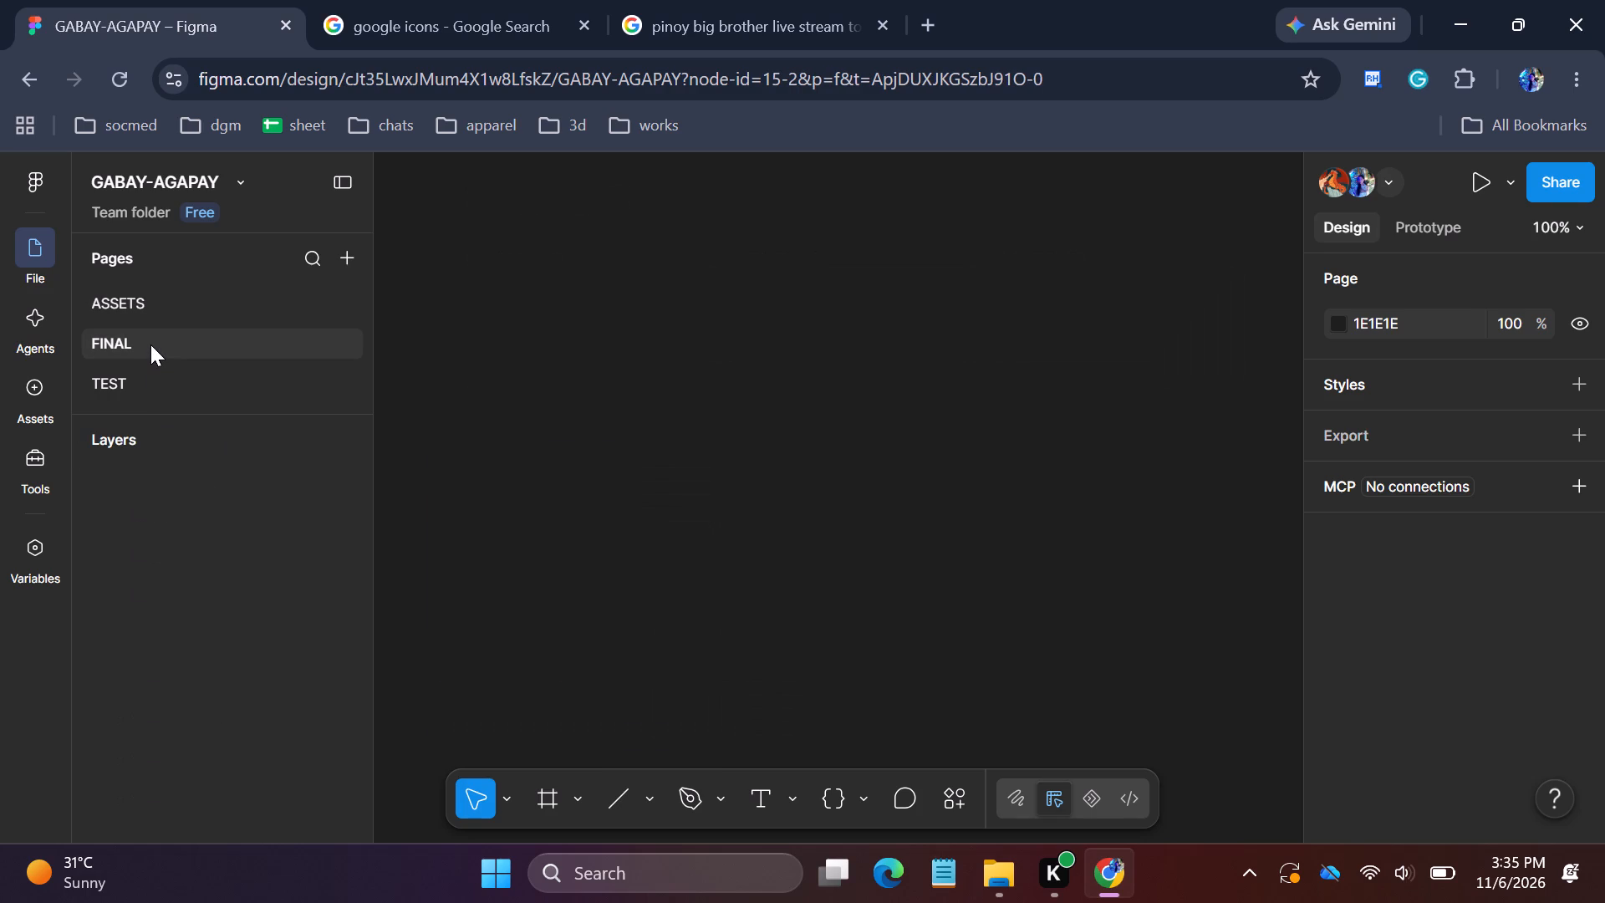
pyautogui.click(155, 380)
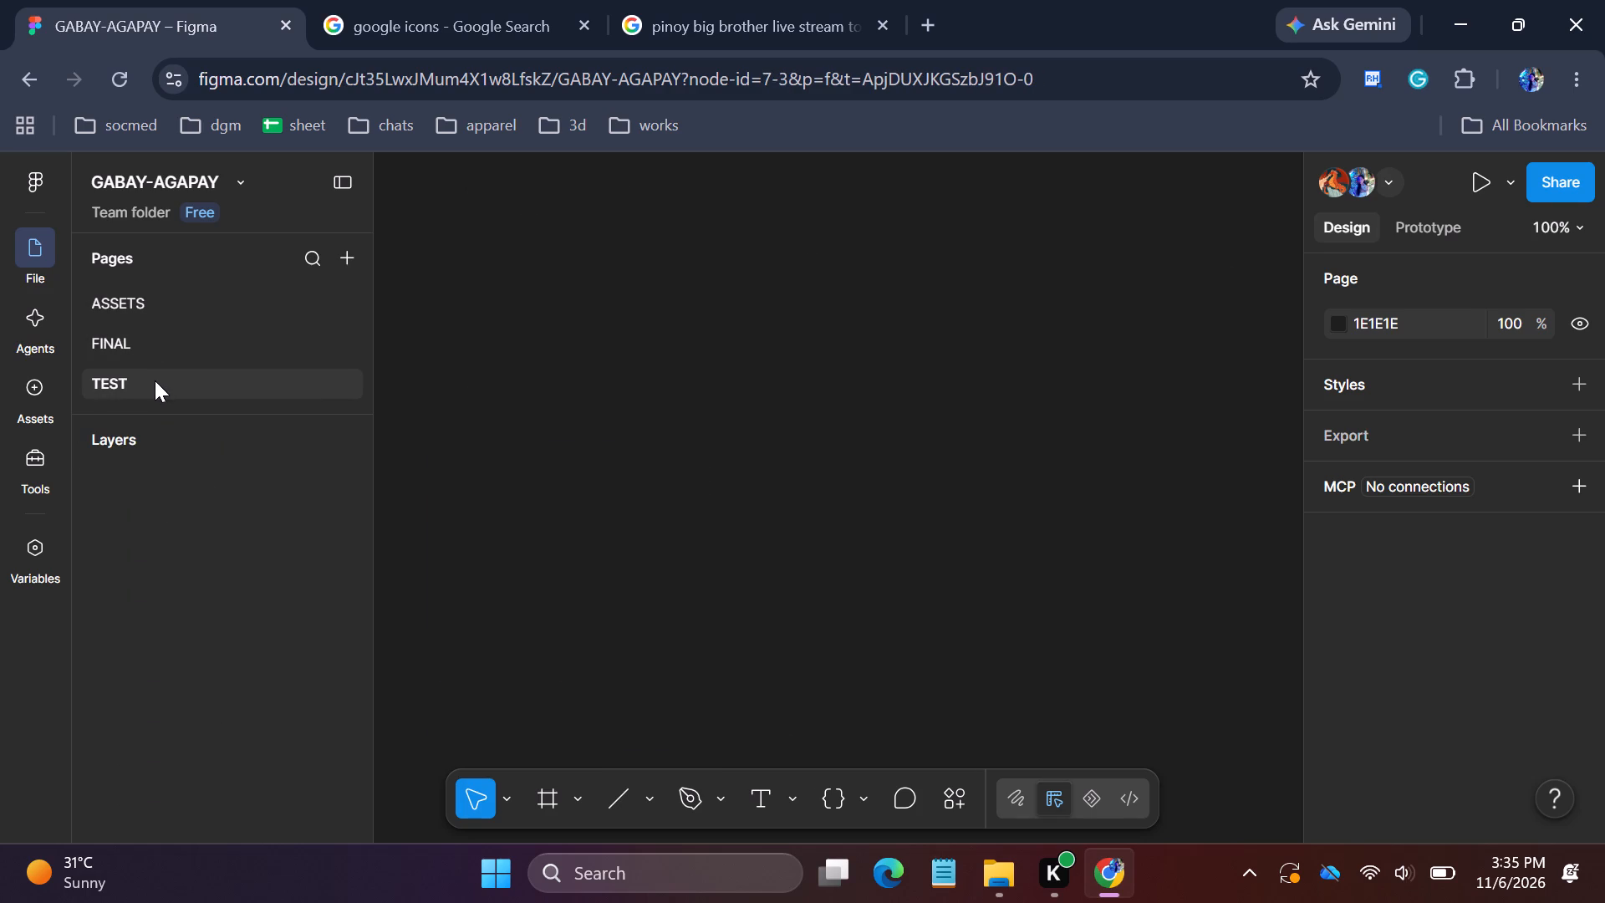
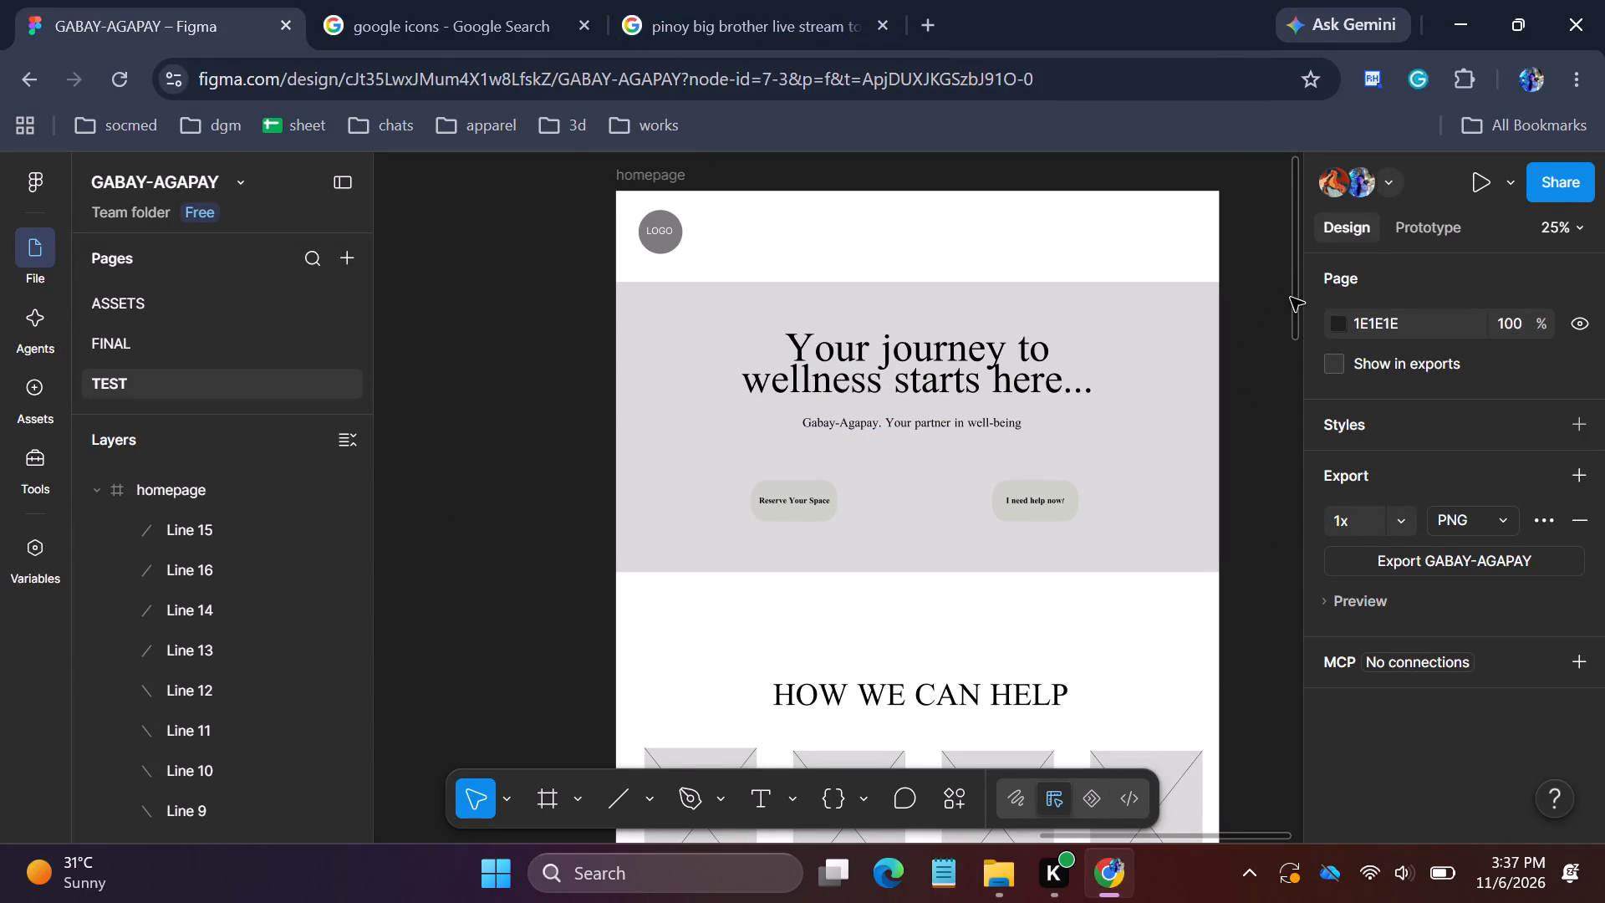
# Review the homepage wireframe from the hero section down to the footer and back to HOW WE CAN HELP.
pyautogui.moveTo(1291, 300); pyautogui.dragTo(1312, 493)
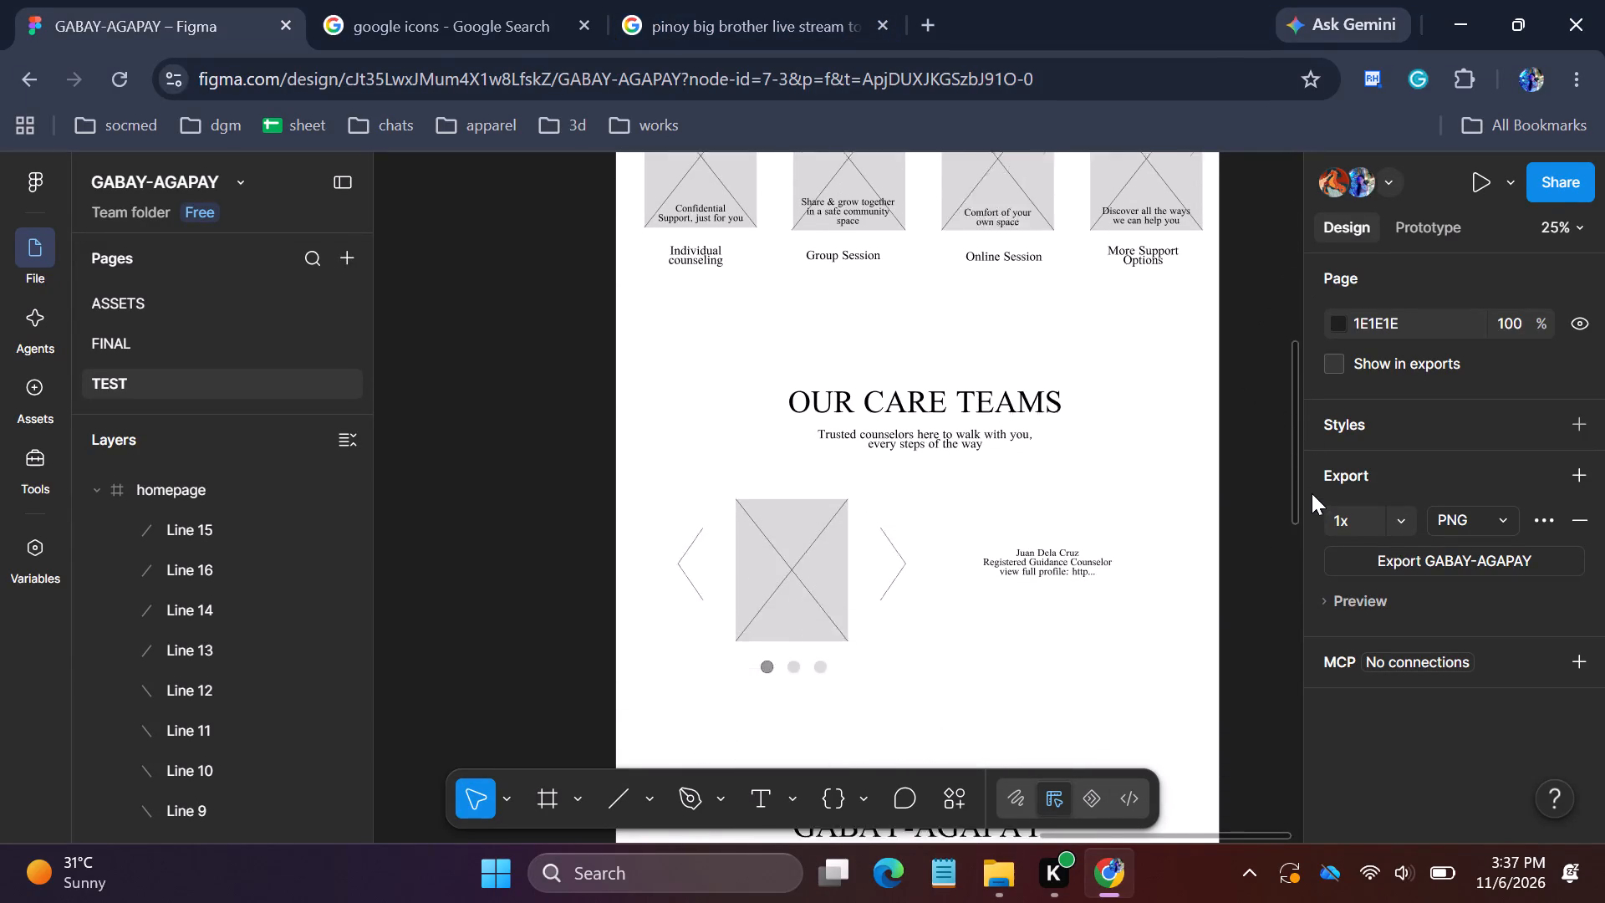
pyautogui.moveTo(1312, 493); pyautogui.dragTo(1332, 555)
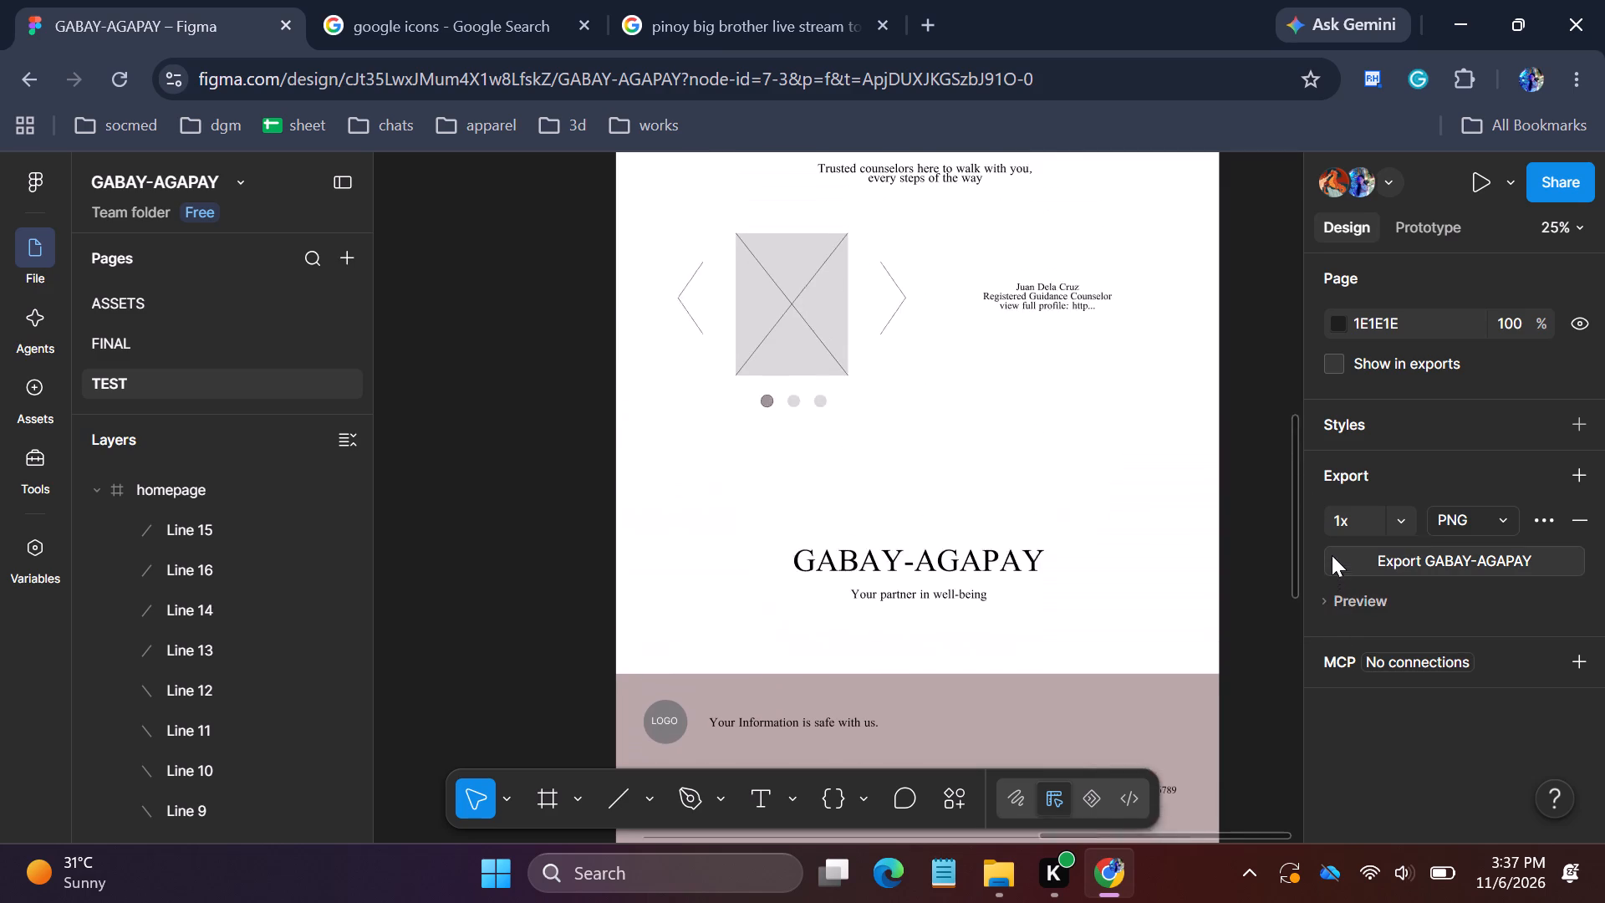
pyautogui.moveTo(1332, 555); pyautogui.dragTo(1332, 522)
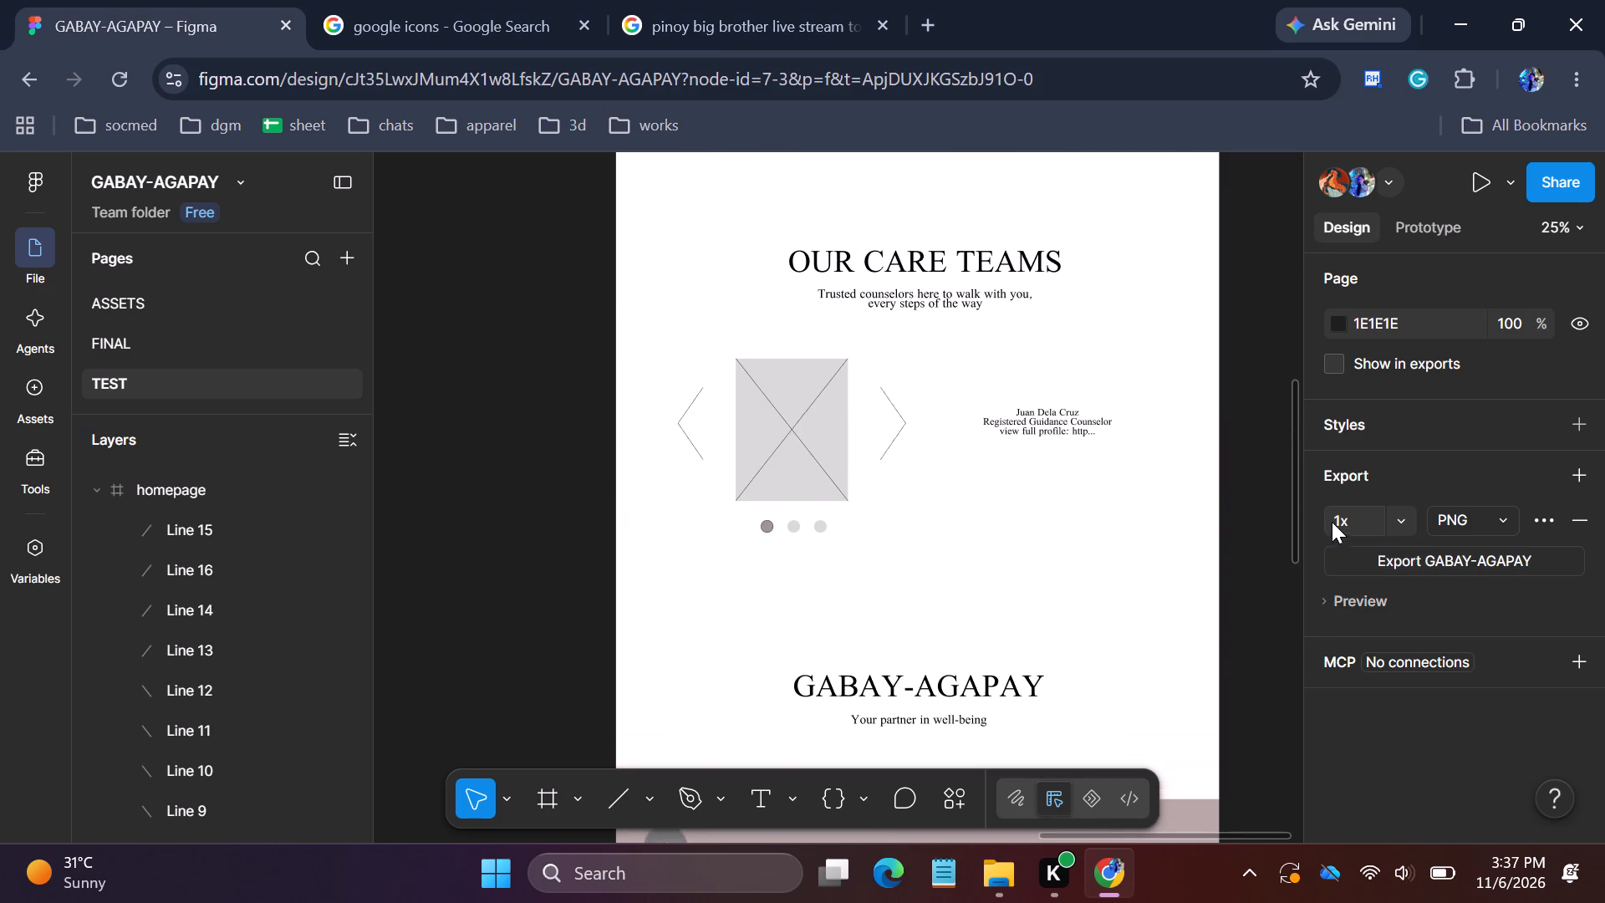
pyautogui.moveTo(1332, 522); pyautogui.dragTo(1330, 426)
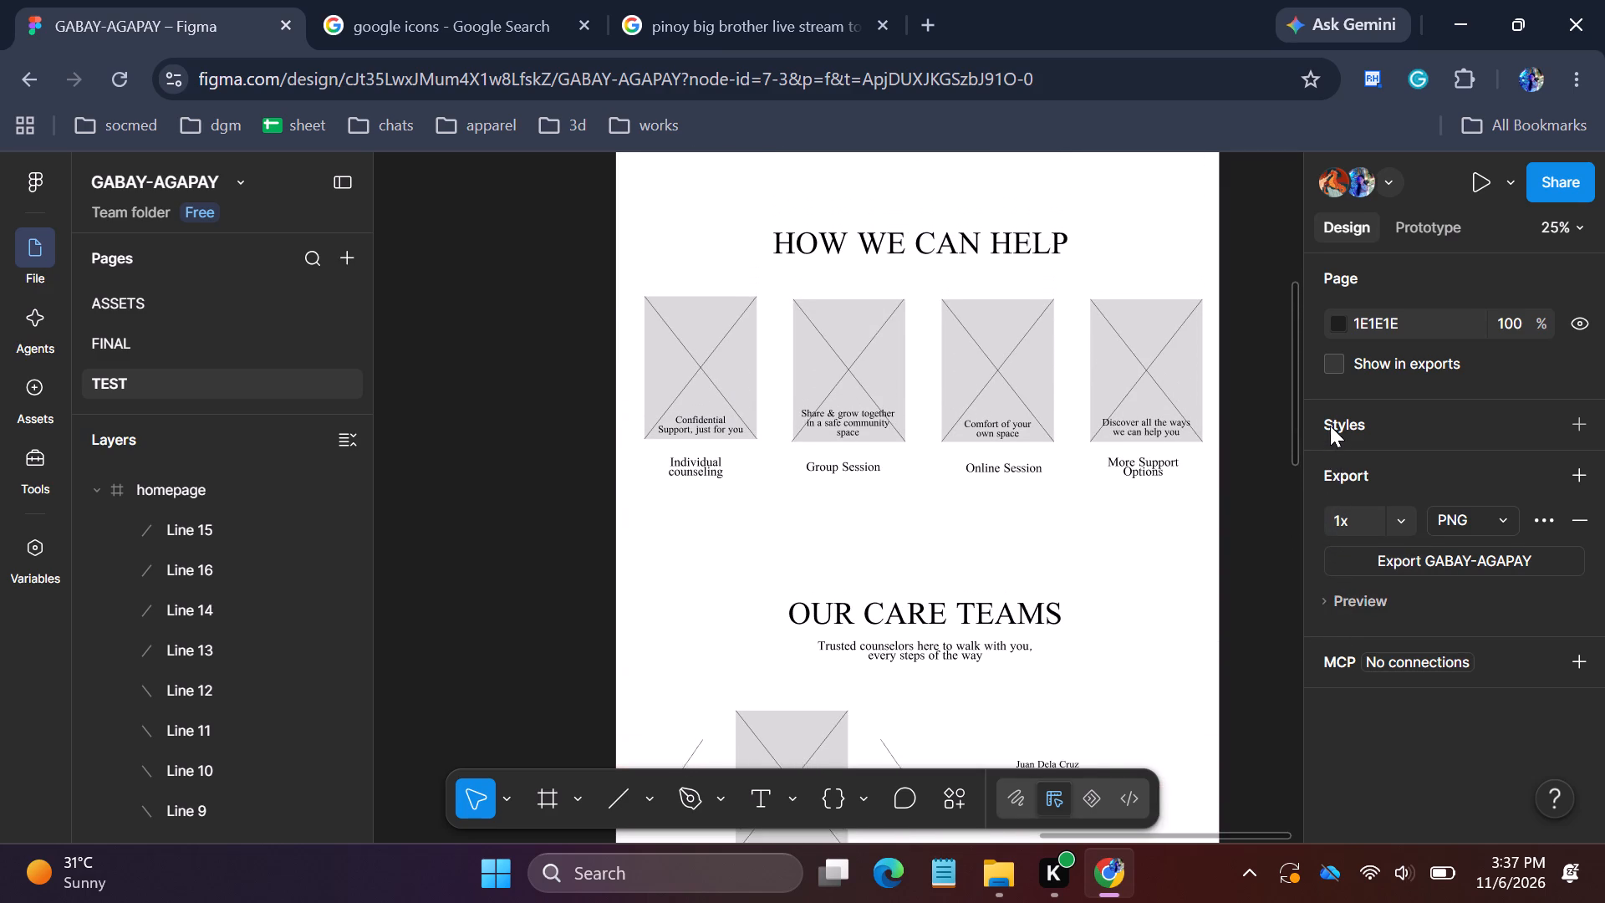
pyautogui.moveTo(1330, 426); pyautogui.dragTo(1335, 465)
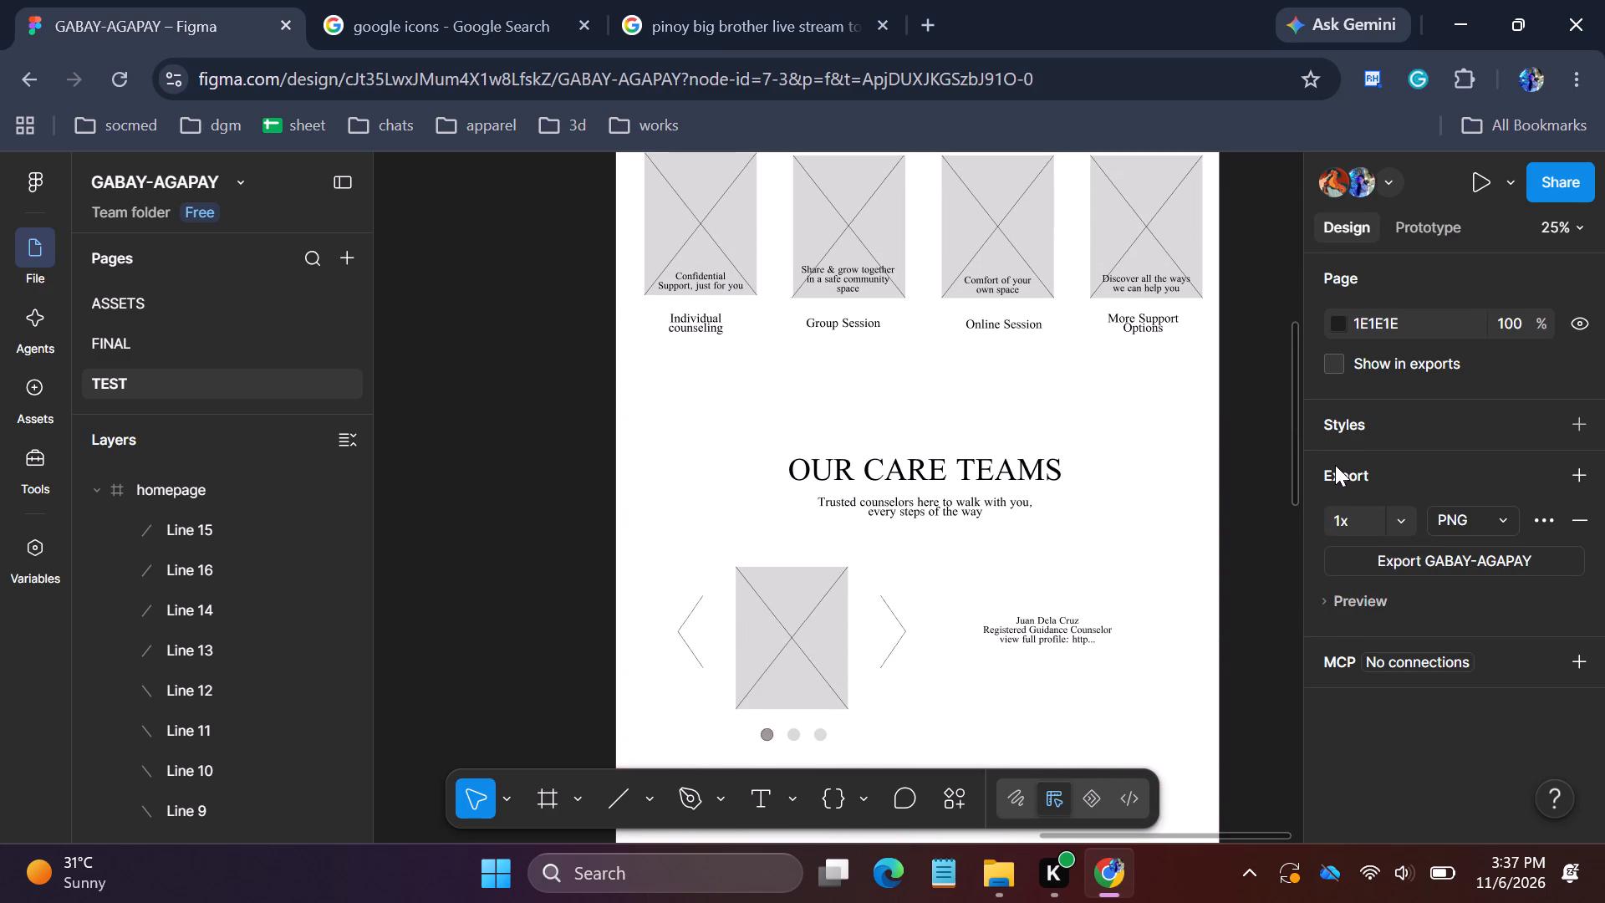
pyautogui.moveTo(1335, 465); pyautogui.dragTo(1335, 402)
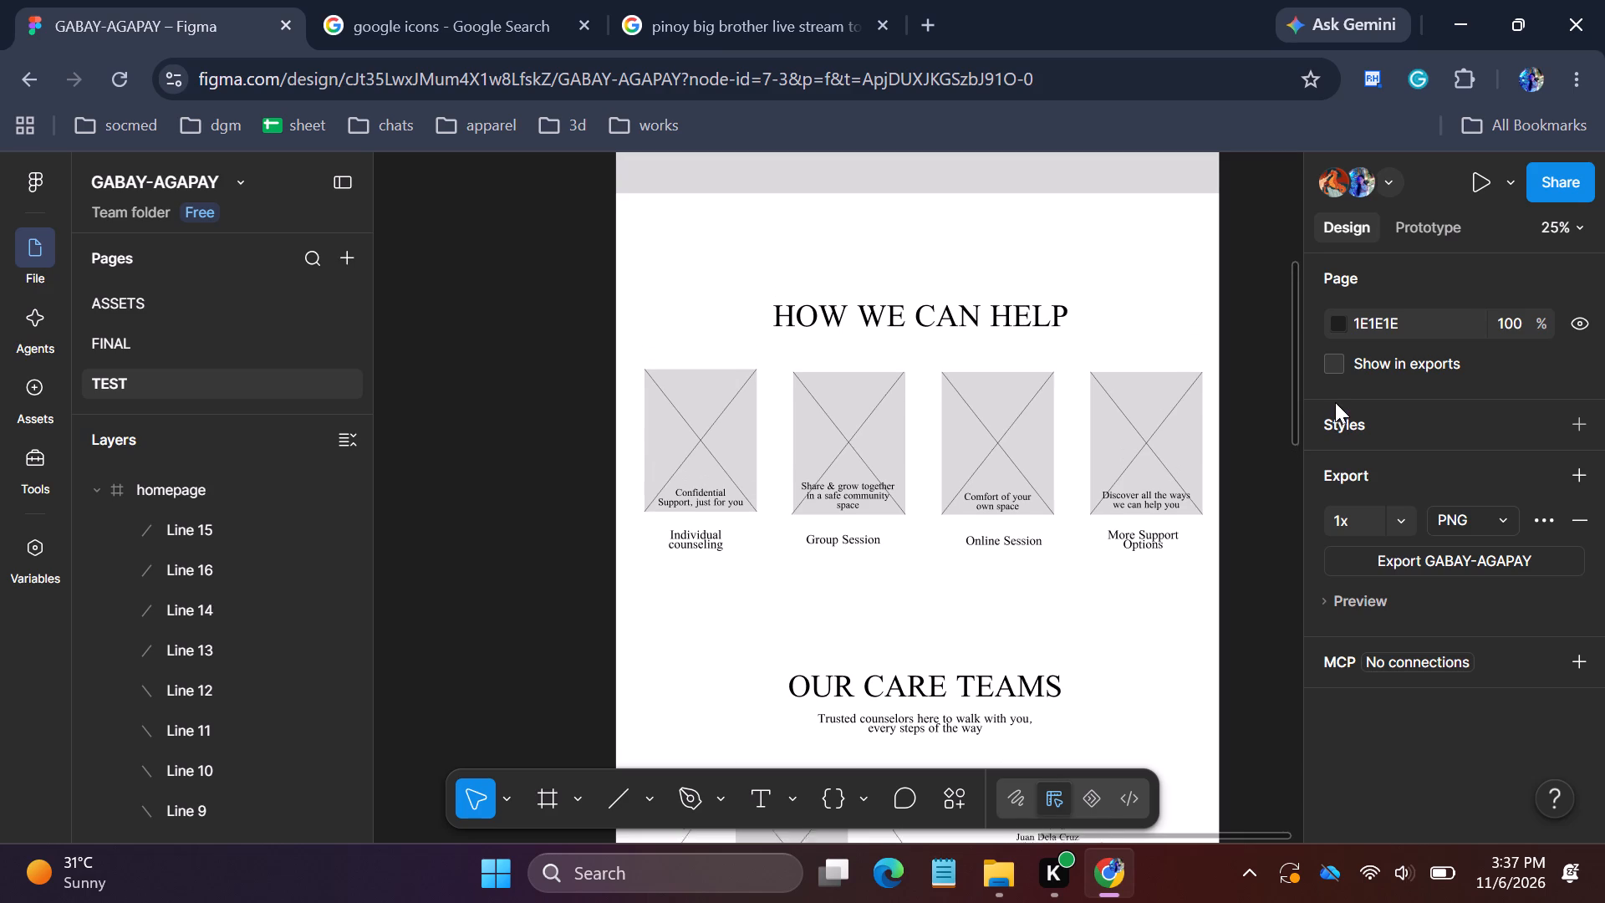
pyautogui.moveTo(1335, 402); pyautogui.dragTo(1338, 382)
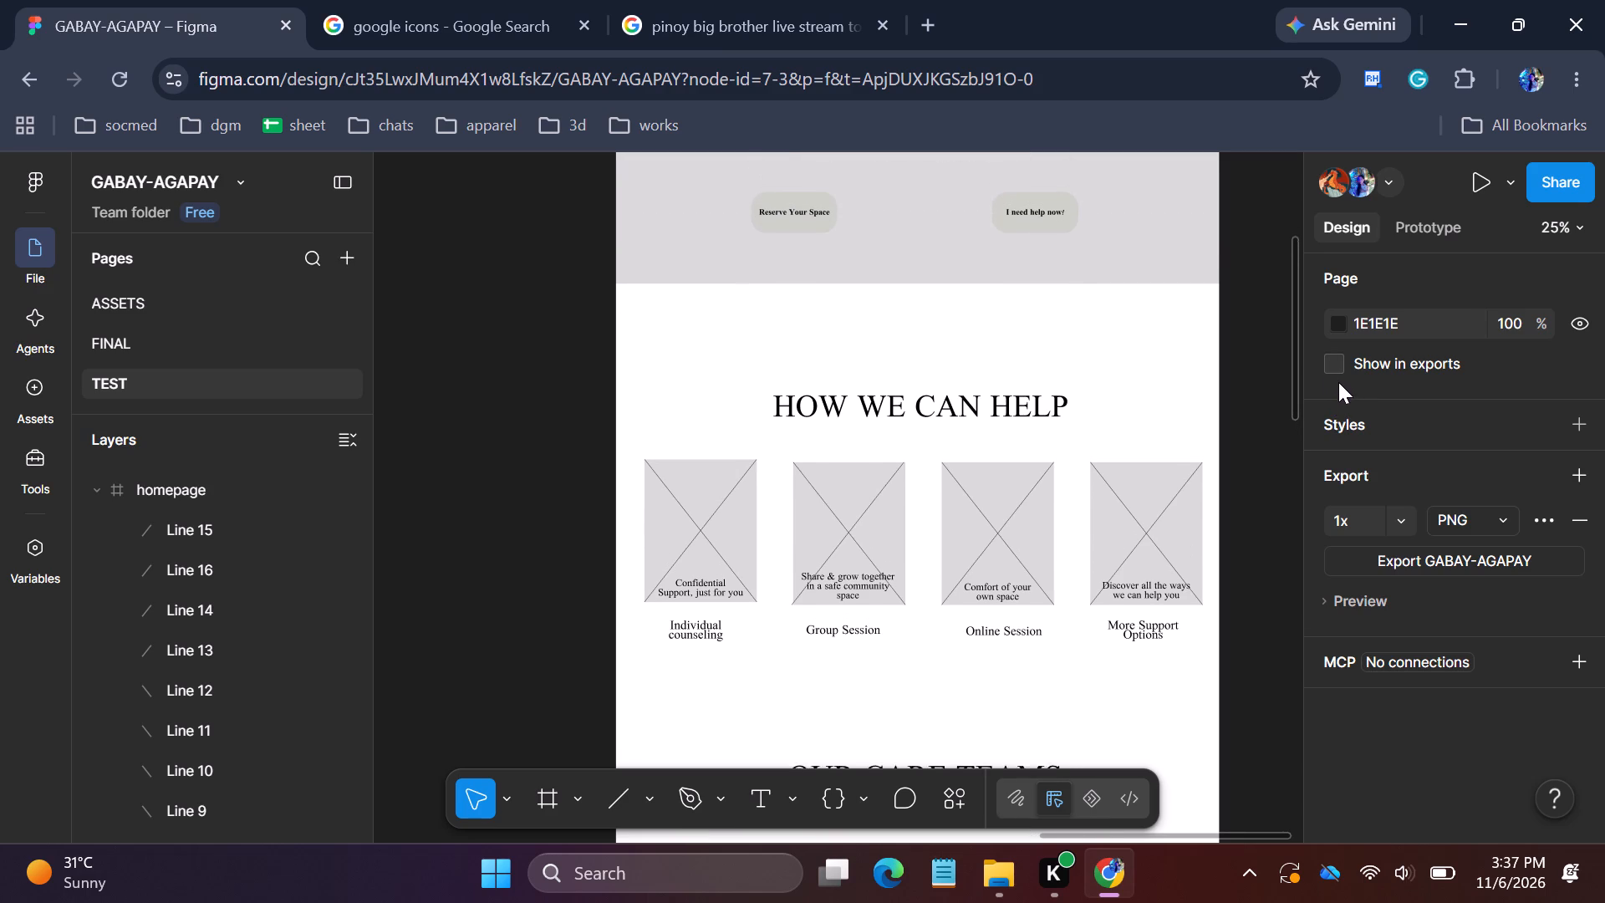
pyautogui.moveTo(1338, 382); pyautogui.dragTo(1338, 391)
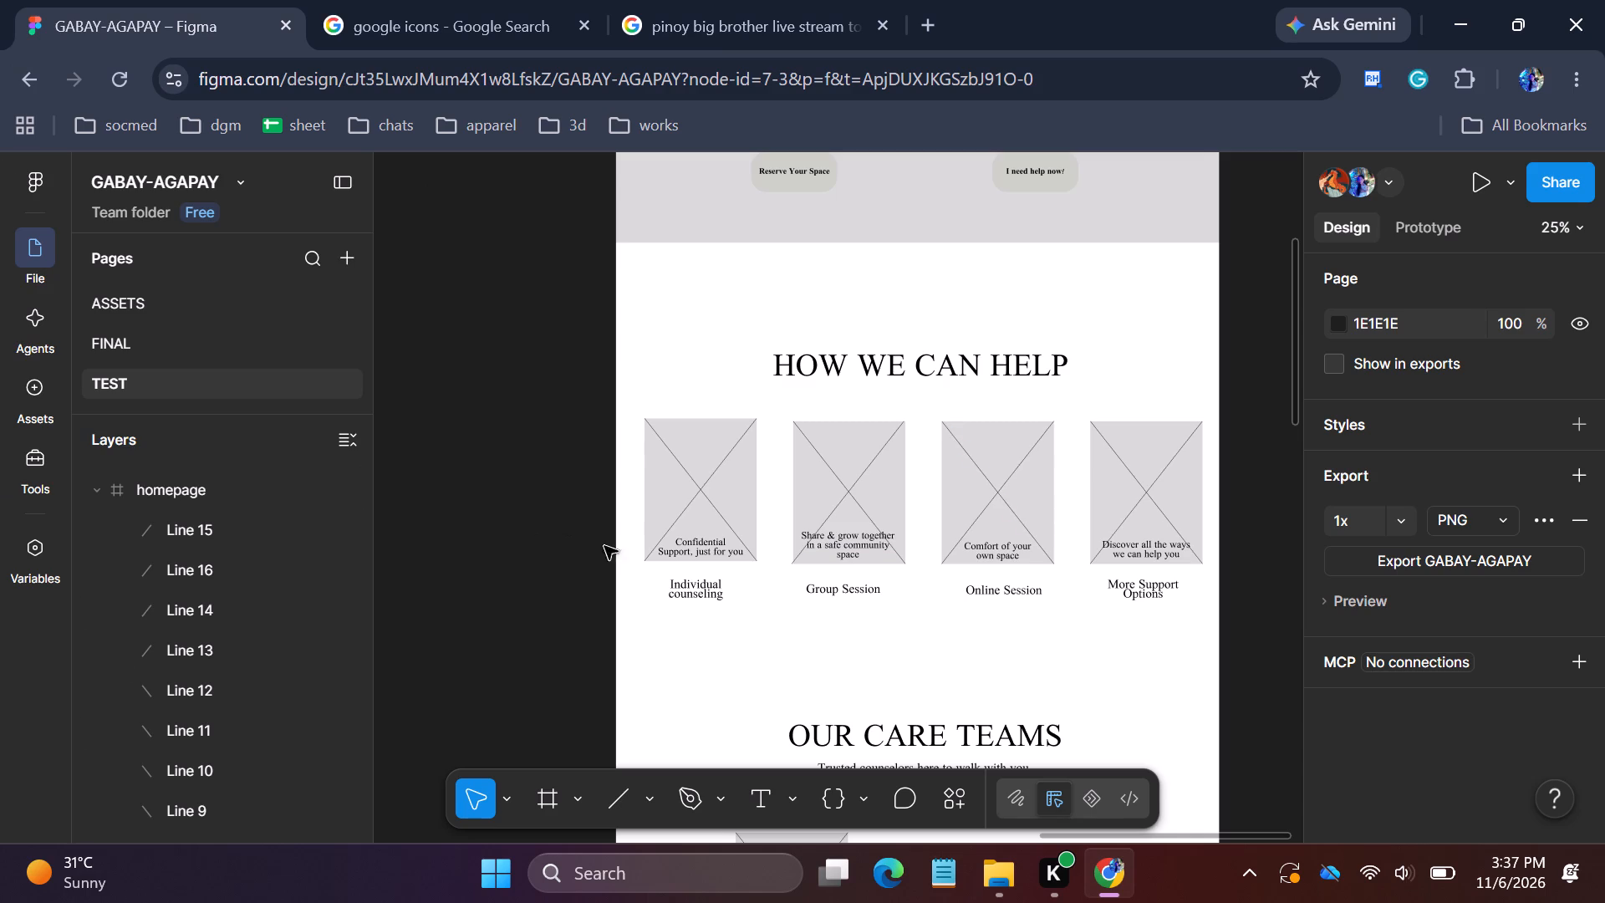
# Compare the typography settings of the "Individual counseling" title and the "Confidential Support, just for you" description.
pyautogui.click(705, 591)
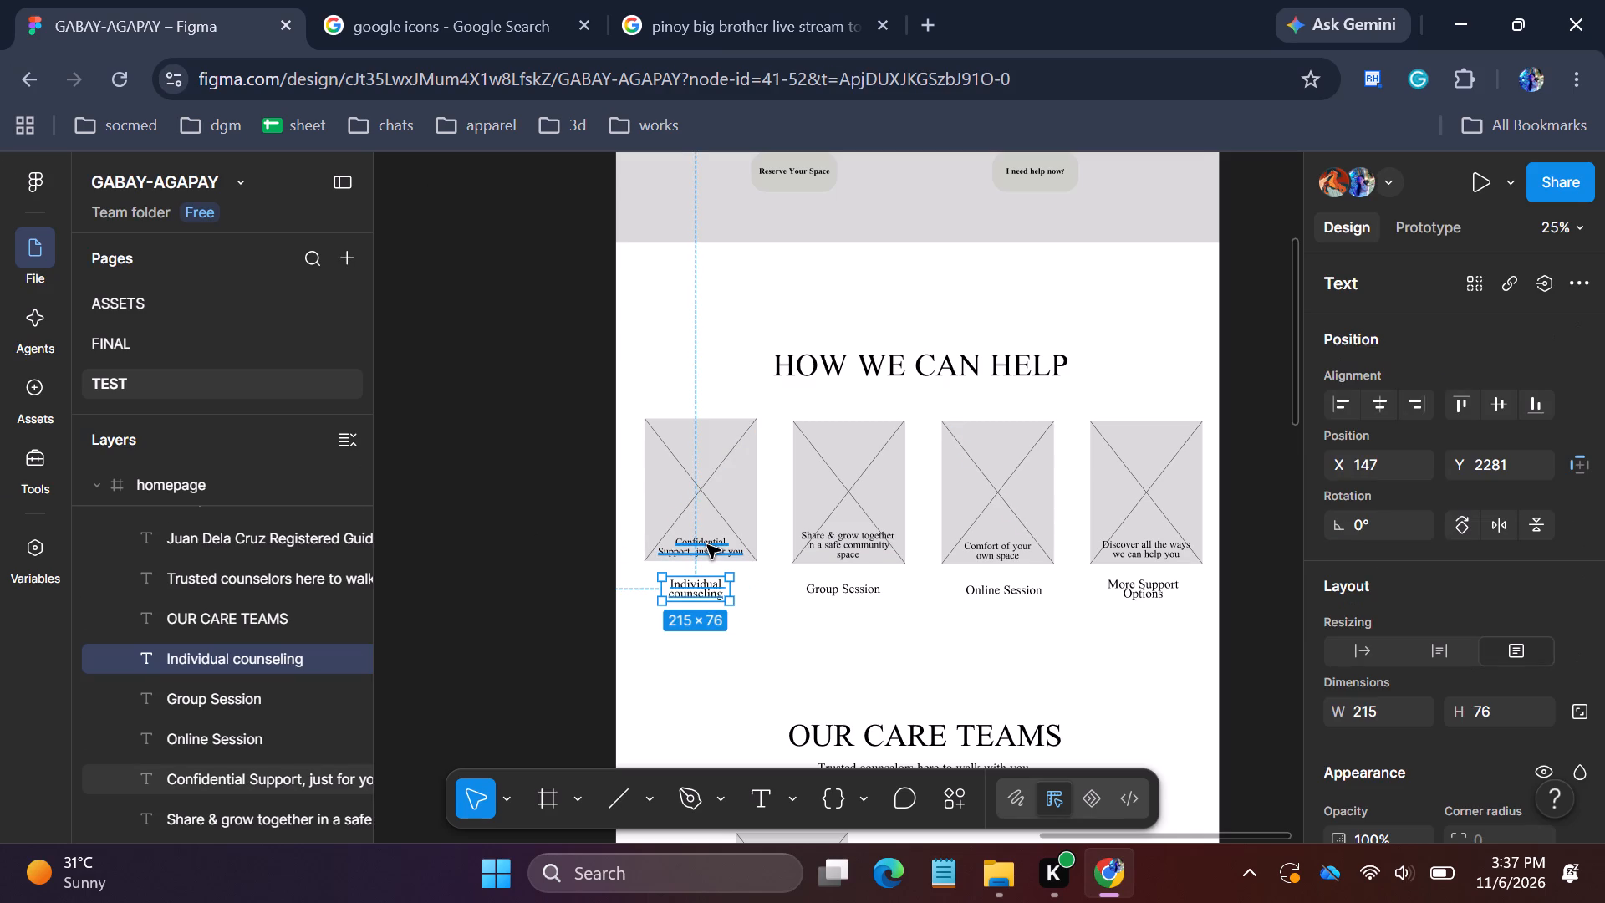
pyautogui.click(708, 544)
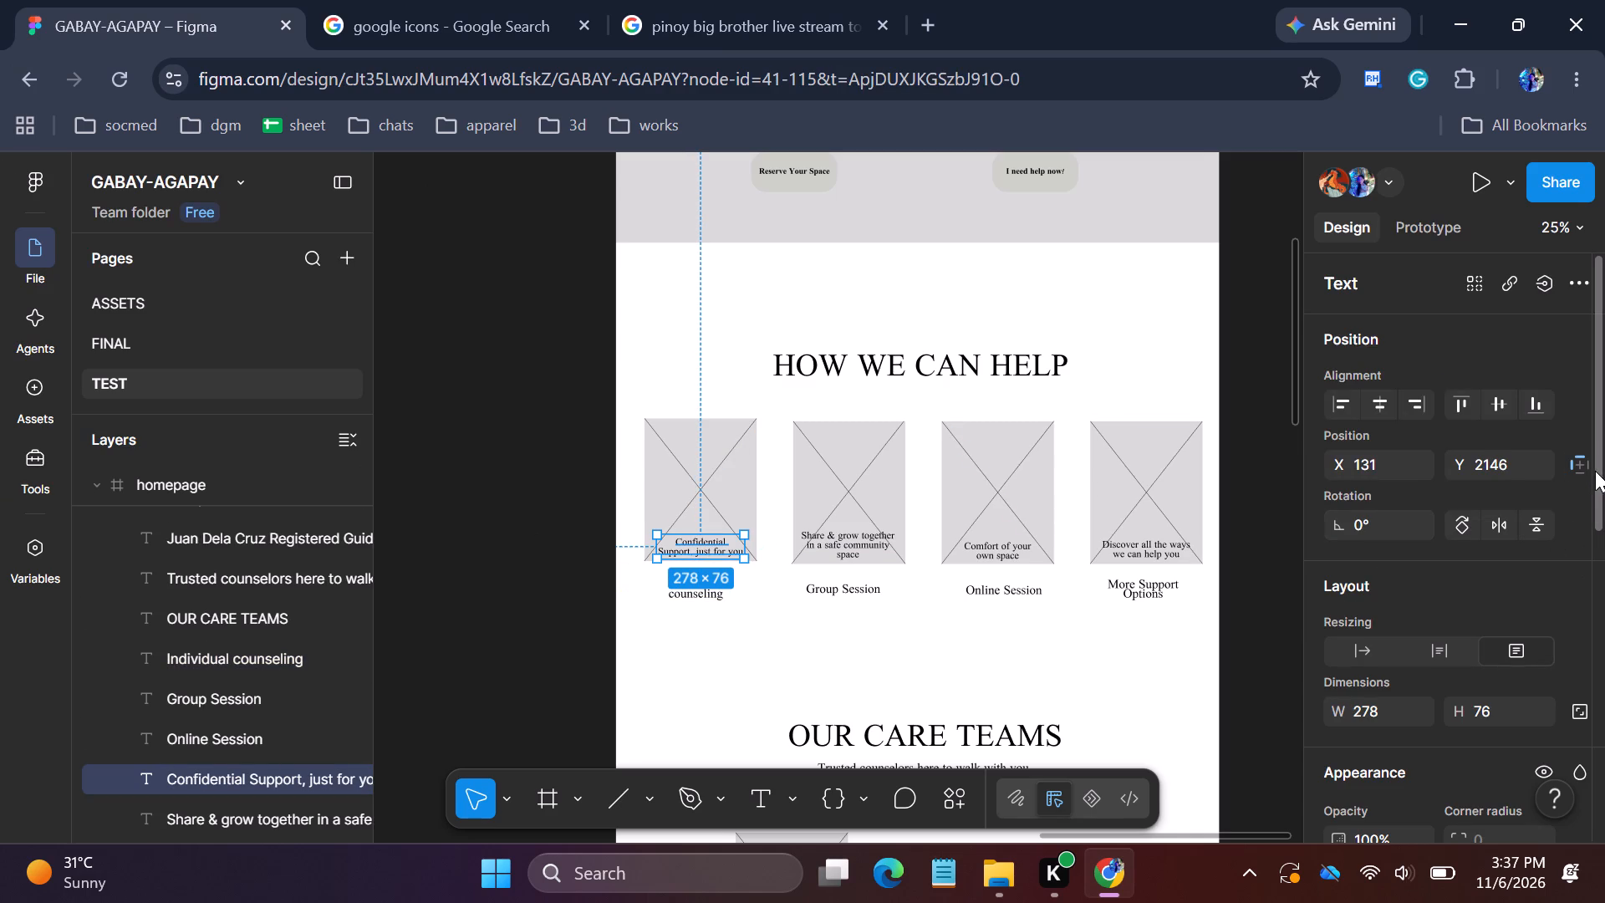
pyautogui.moveTo(1595, 471); pyautogui.dragTo(1604, 661)
pyautogui.click(717, 594)
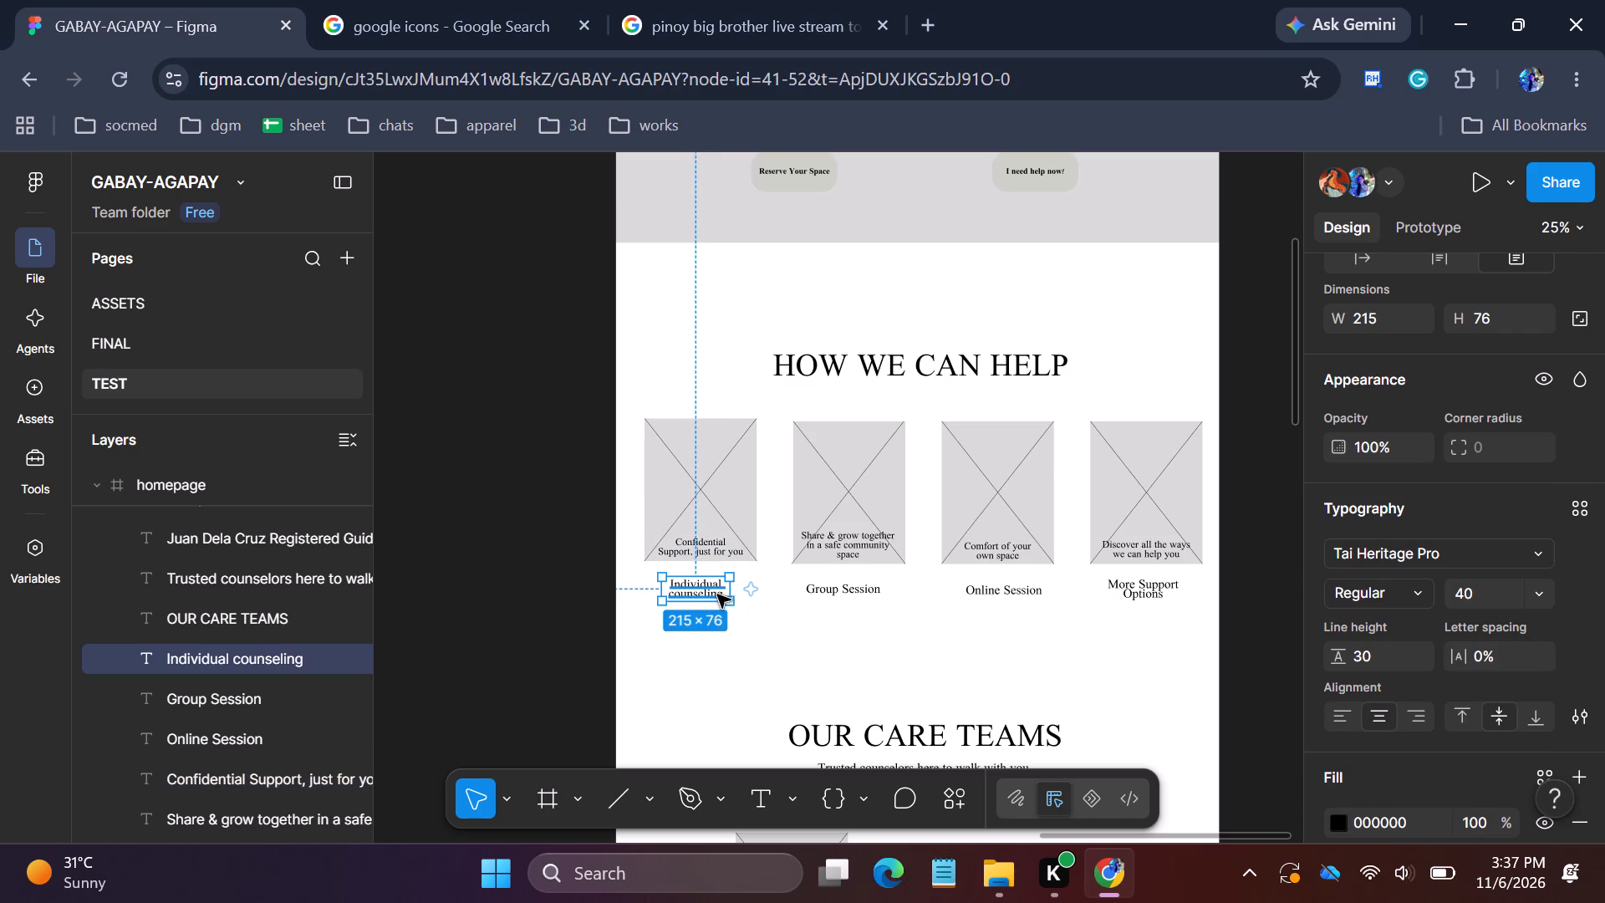
pyautogui.click(713, 545)
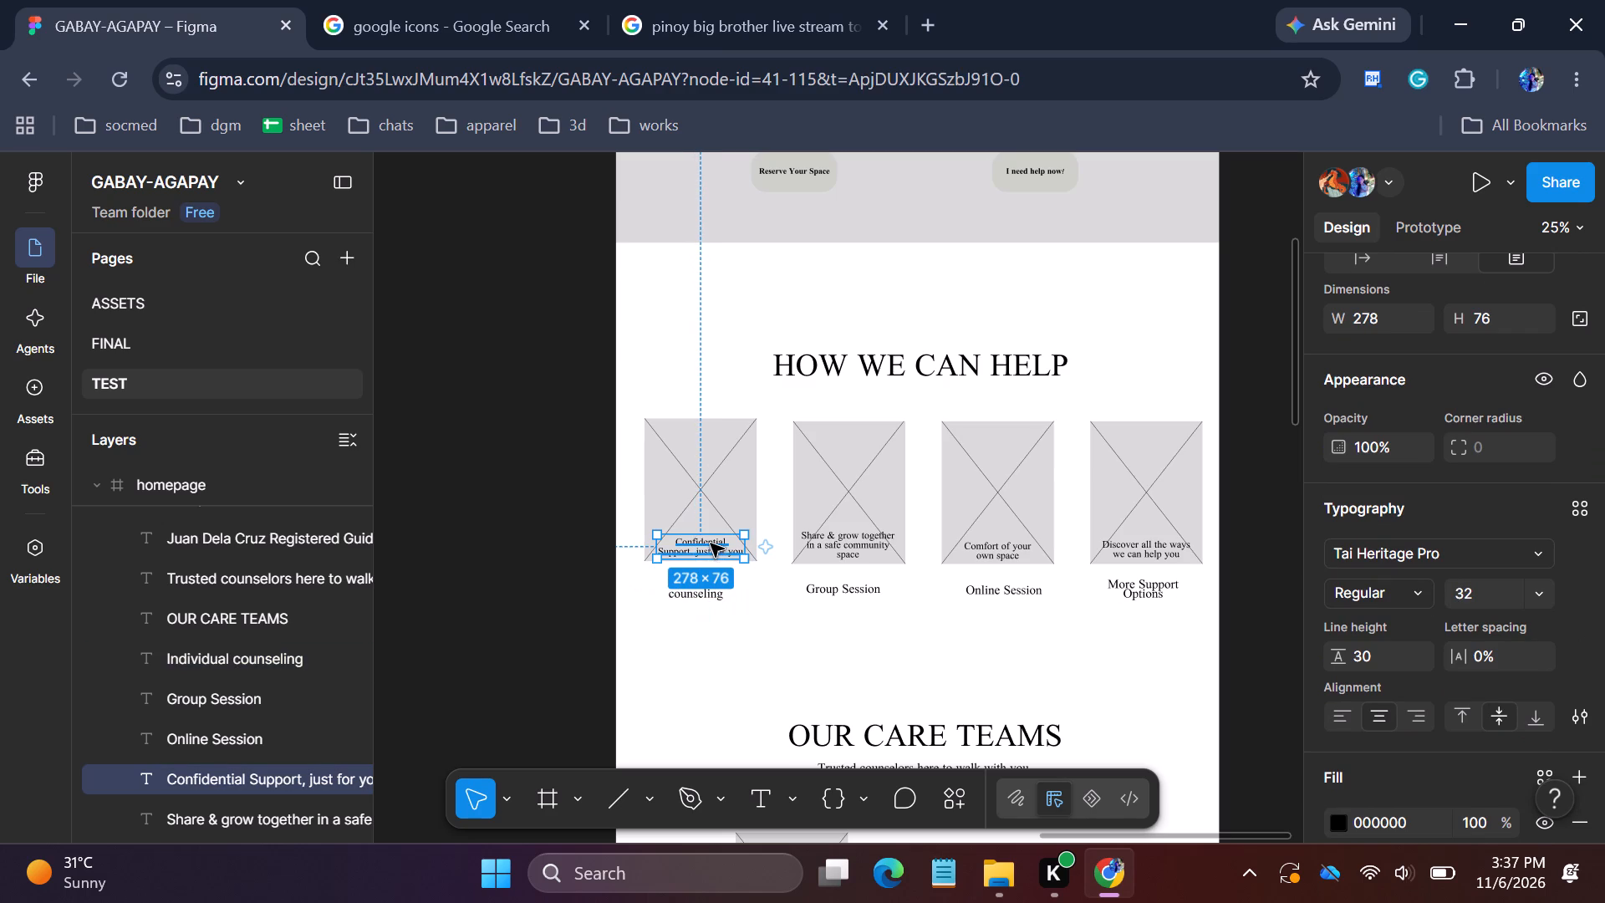
pyautogui.click(730, 625)
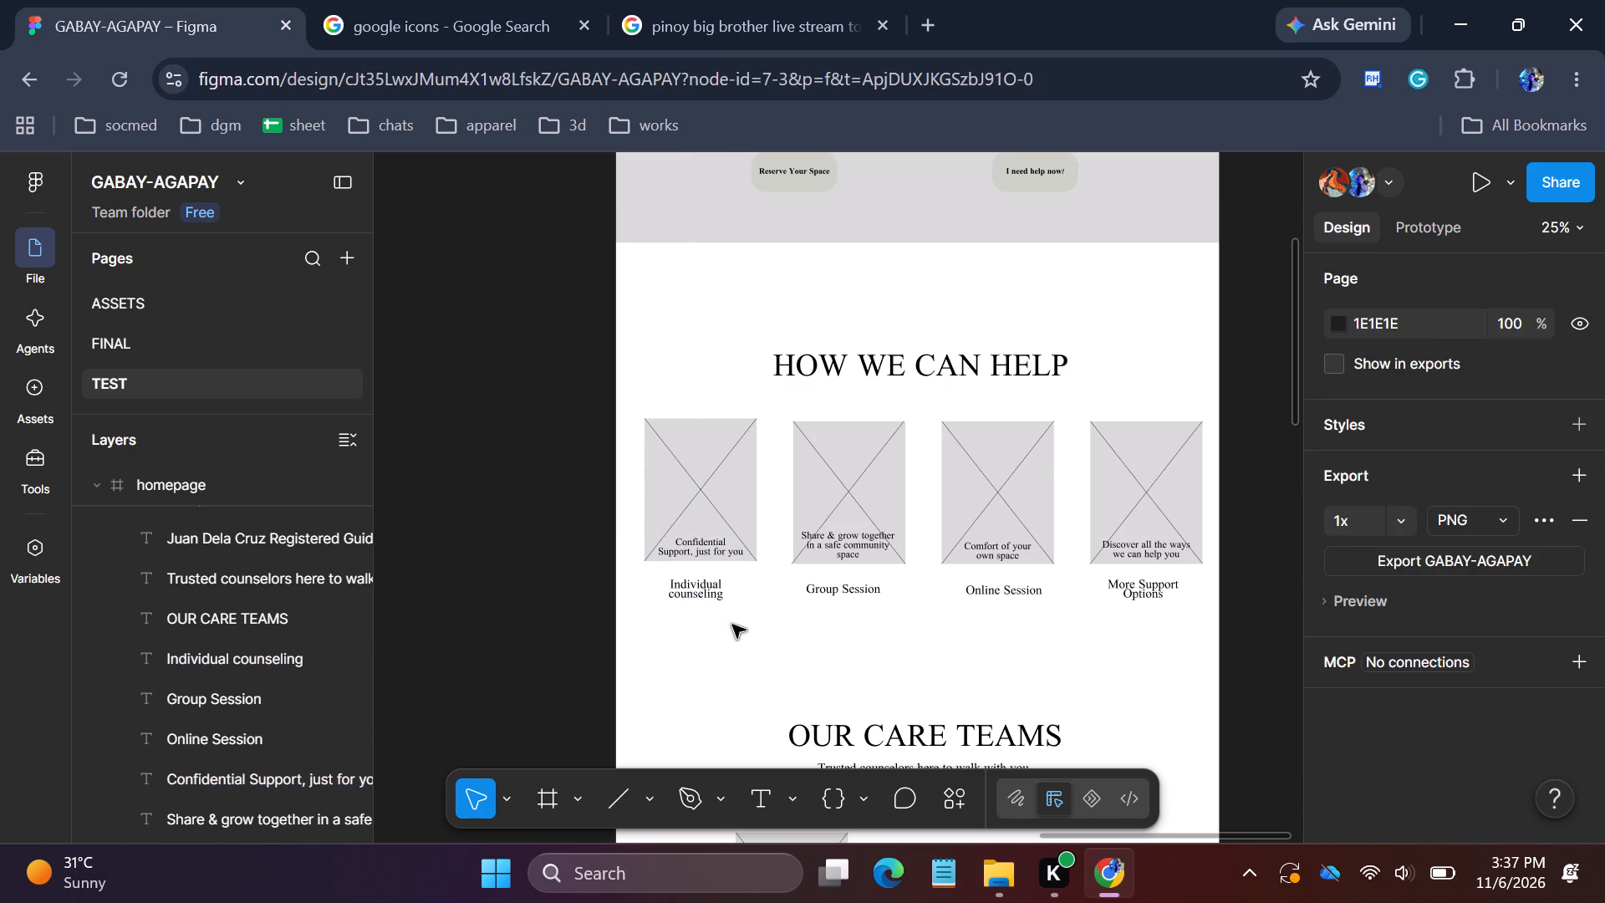
# Swap the first card's texts, moving "Individual counseling" onto the image placeholder and "Confidential Support, just for you" below it at Y 2258.
pyautogui.moveTo(711, 595); pyautogui.dragTo(712, 507)
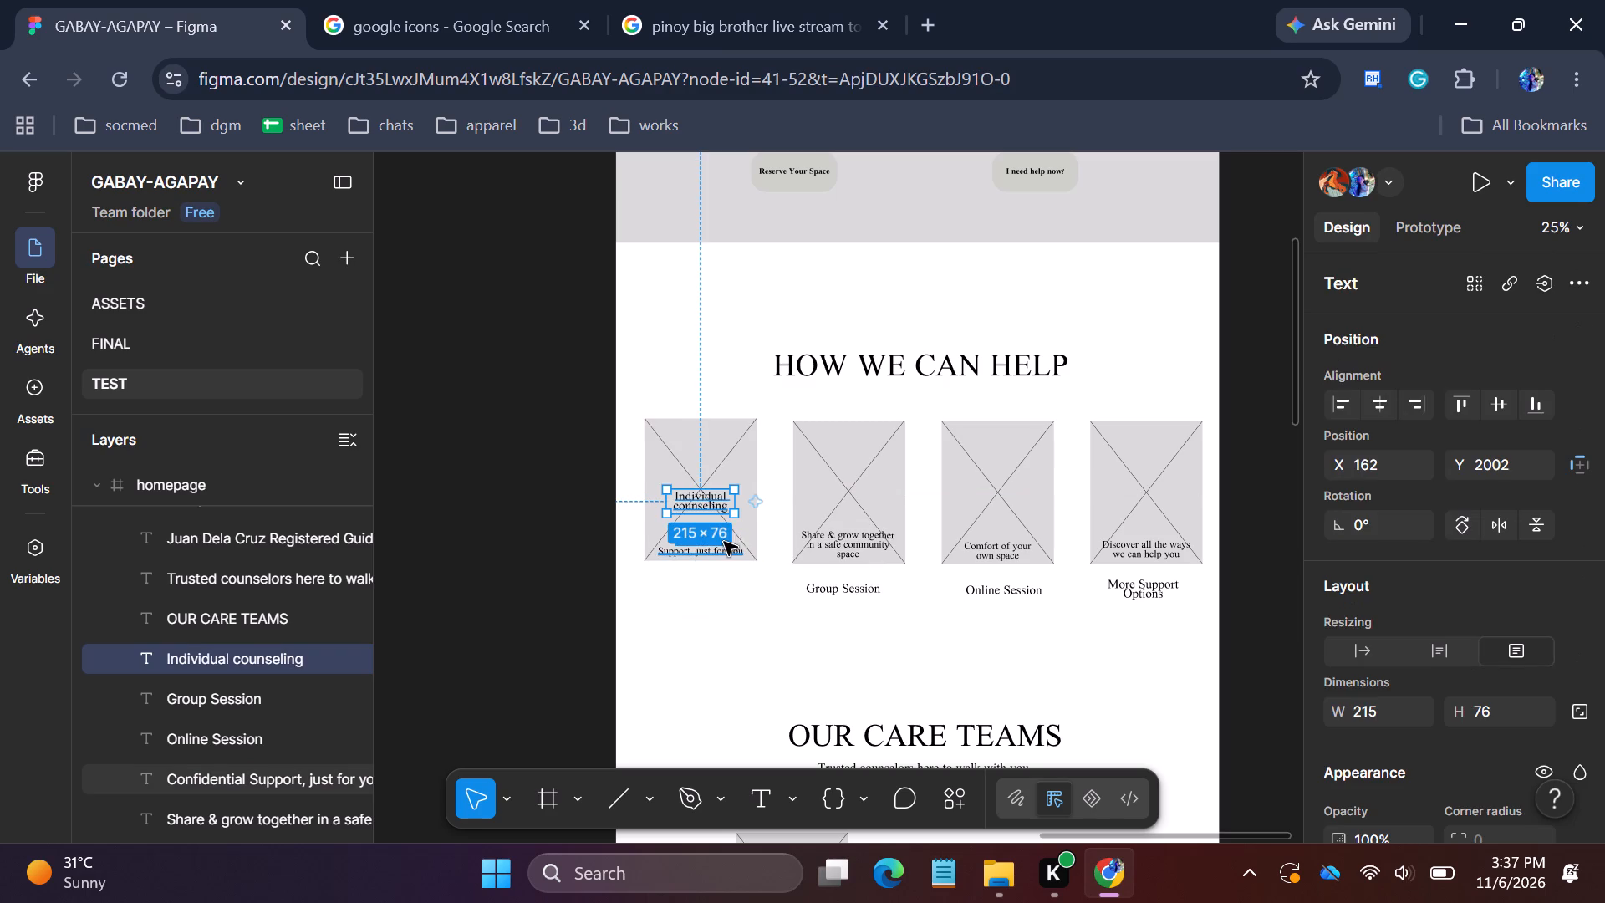
pyautogui.click(723, 557)
pyautogui.moveTo(721, 546); pyautogui.dragTo(721, 580)
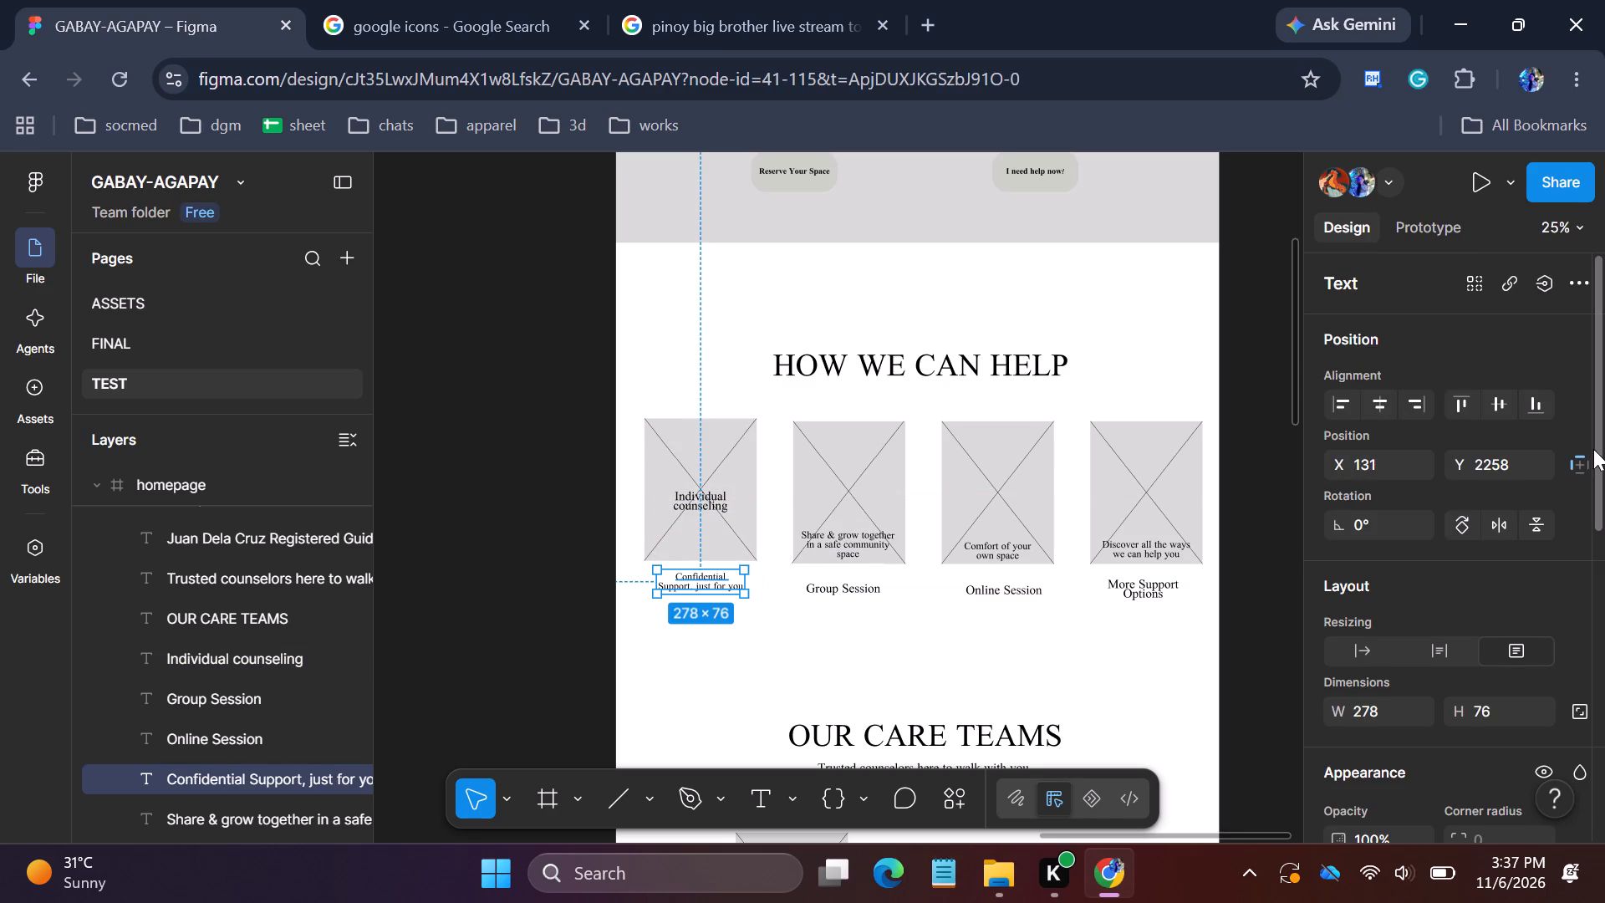
# Set the font size of the four card descriptions under HOW WE CAN HELP to 40.
pyautogui.moveTo(1597, 448); pyautogui.dragTo(1604, 664)
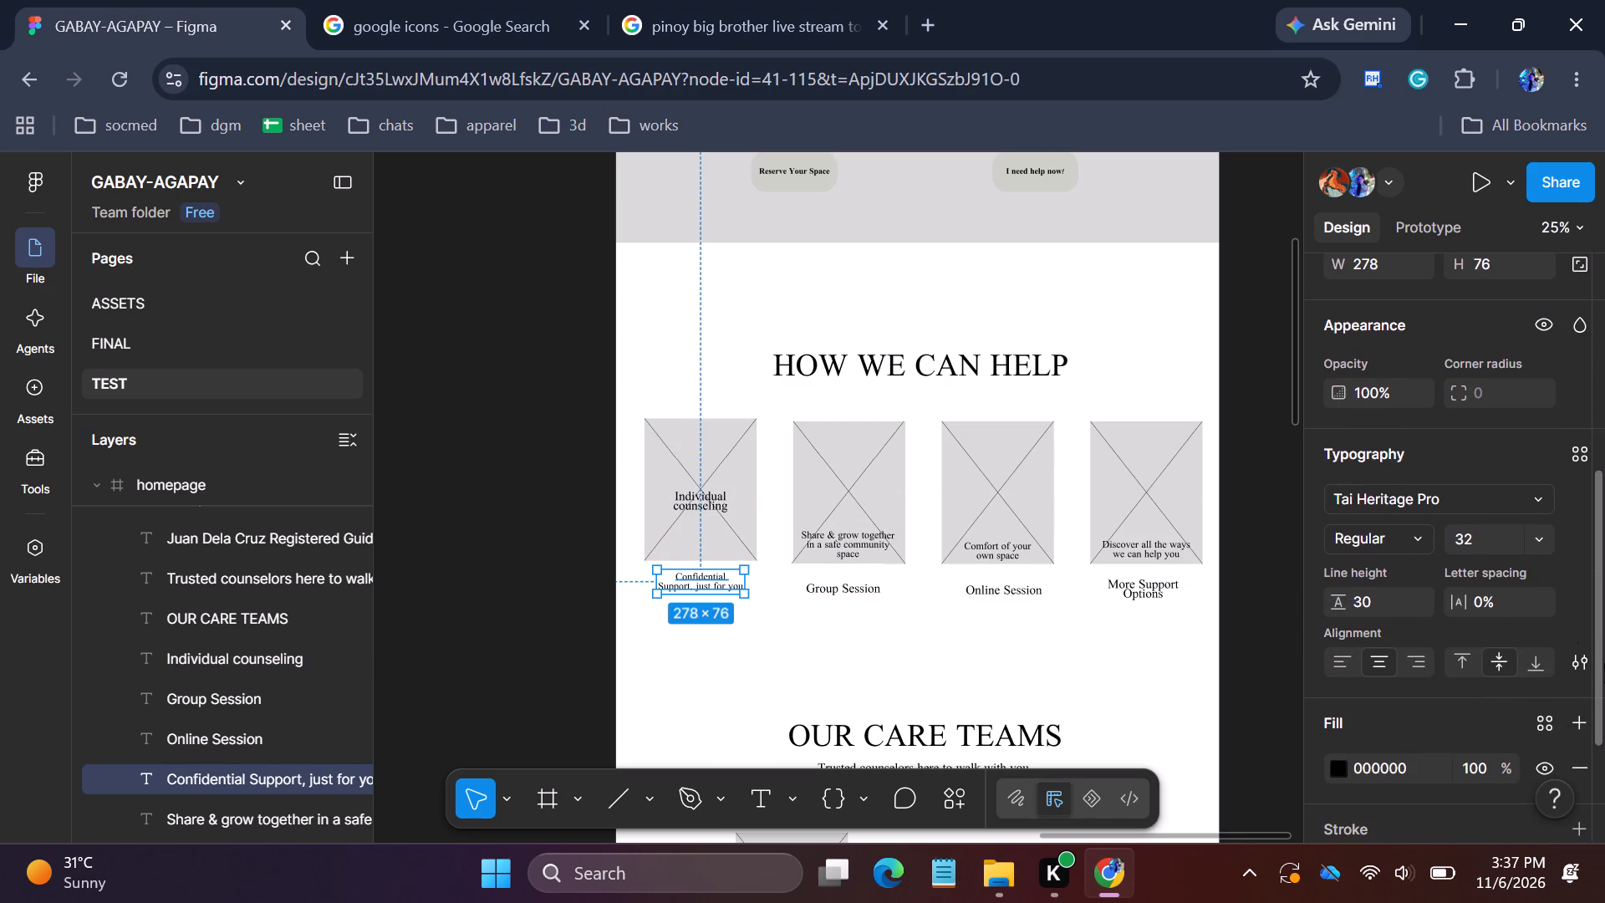
pyautogui.keyDown('shift'); pyautogui.click(847, 538); pyautogui.keyUp('shift')
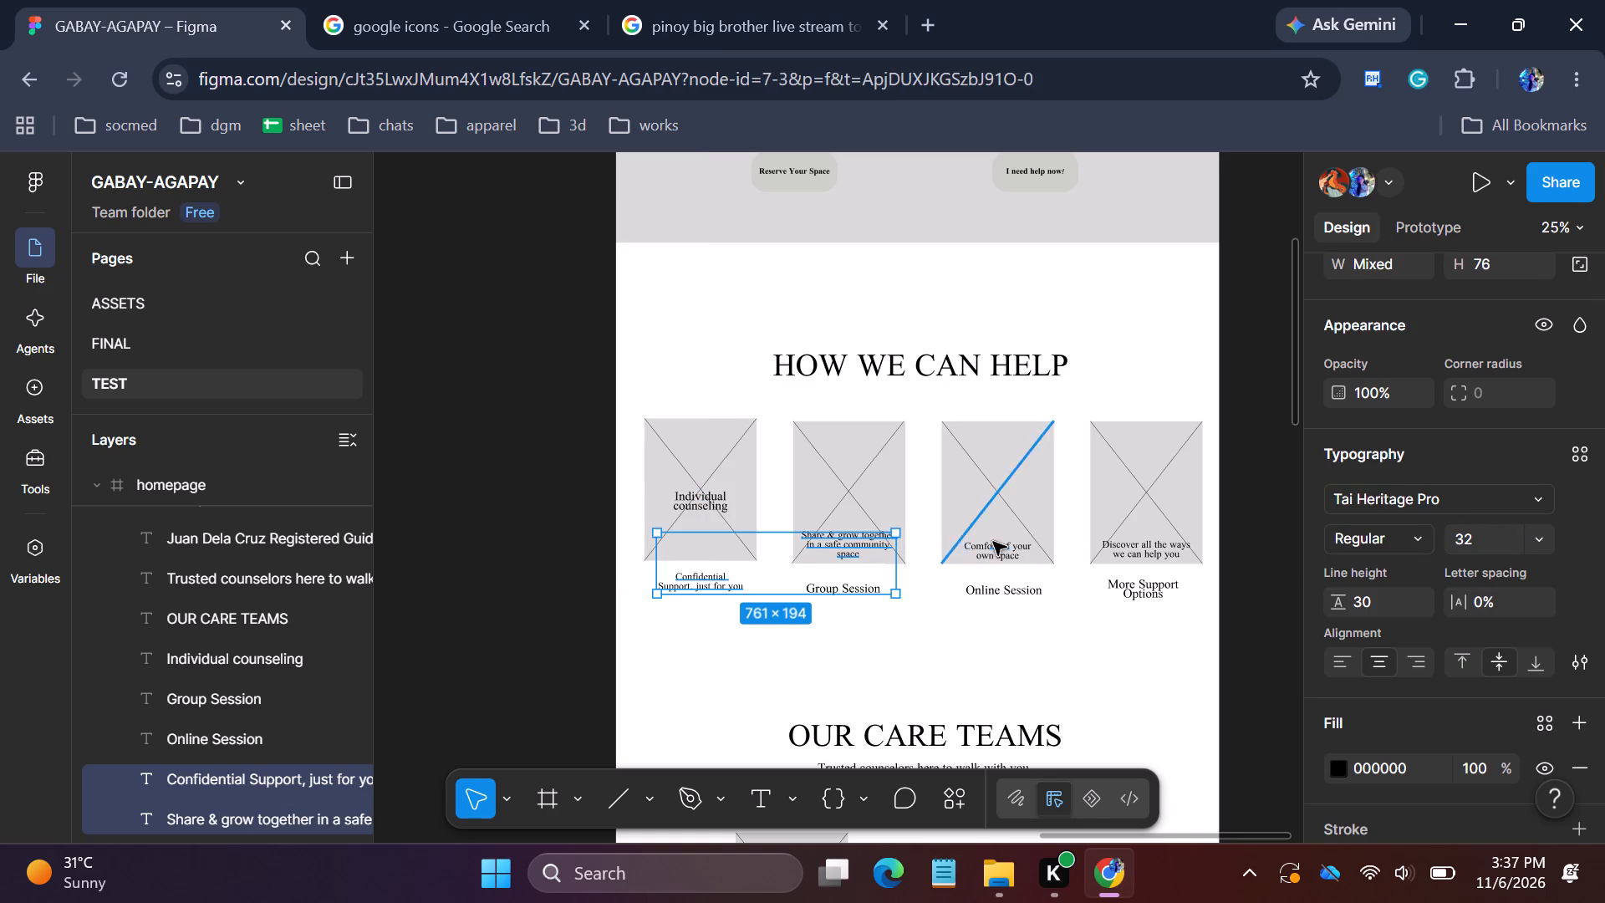
pyautogui.keyDown('shift'); pyautogui.click(996, 552); pyautogui.keyUp('shift')
pyautogui.keyDown('shift'); pyautogui.click(1173, 552); pyautogui.keyUp('shift')
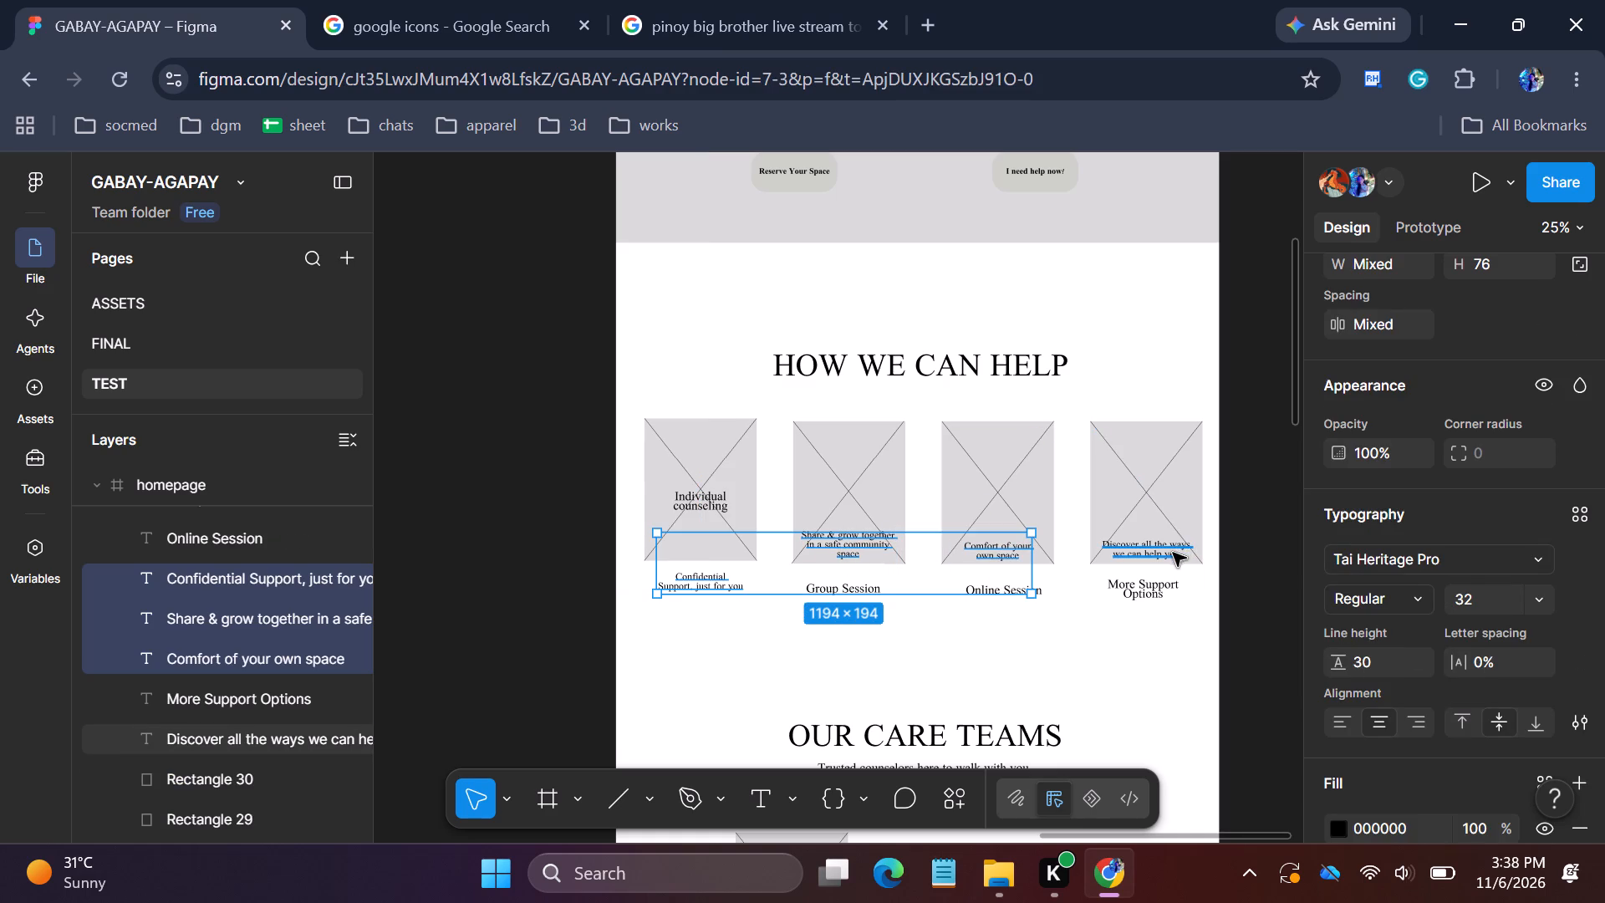
pyautogui.click(1487, 596)
pyautogui.write('40')
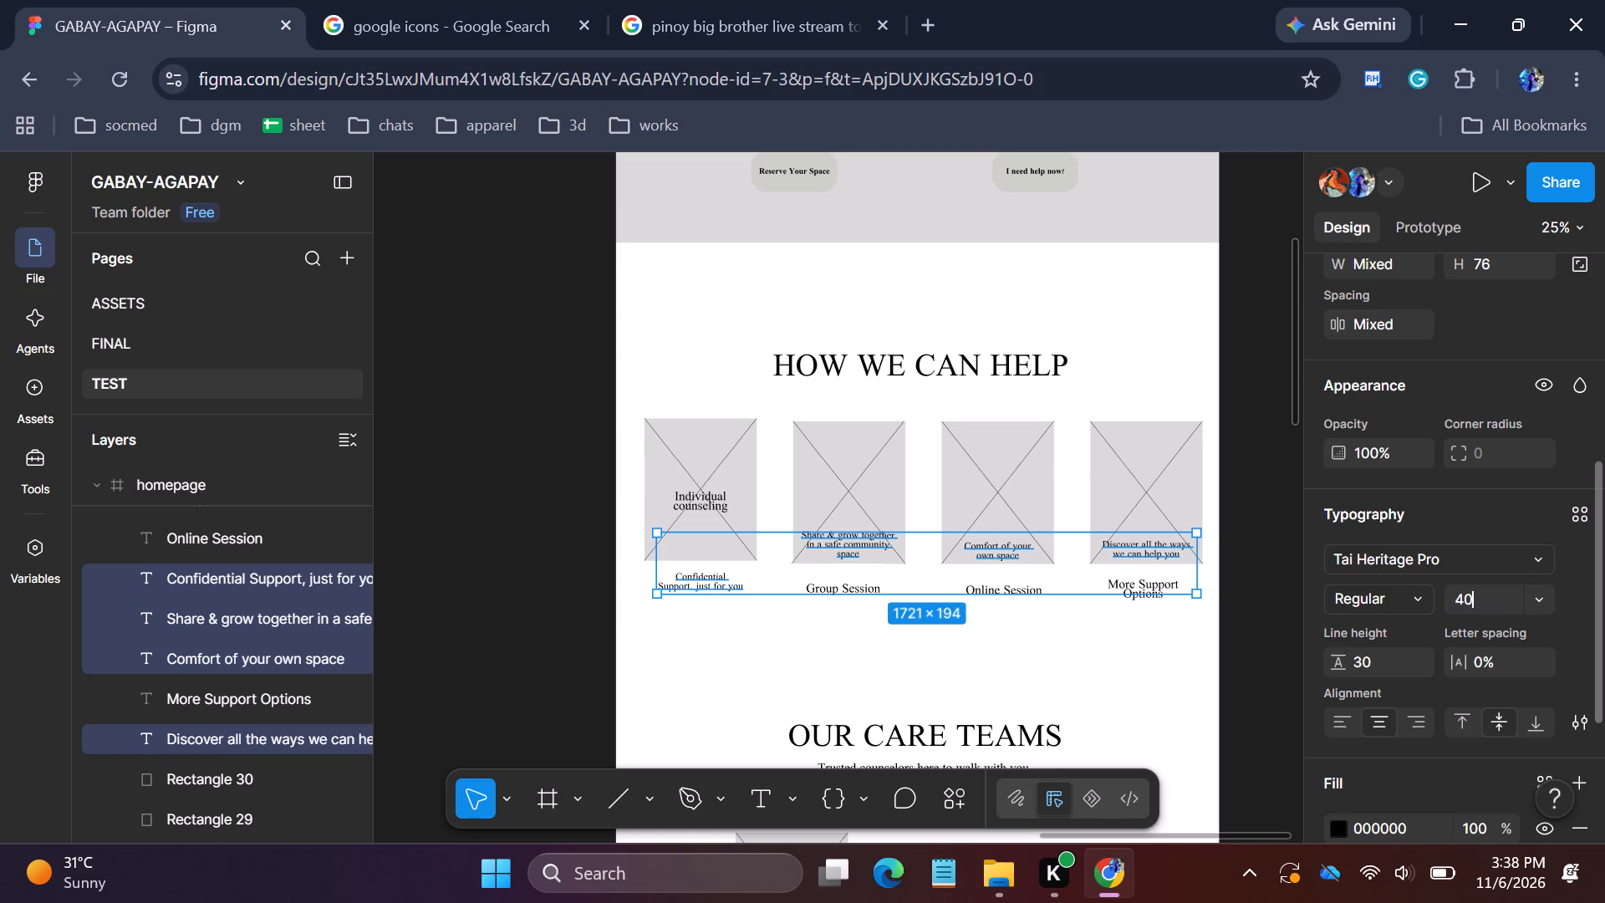
pyautogui.press('Return')
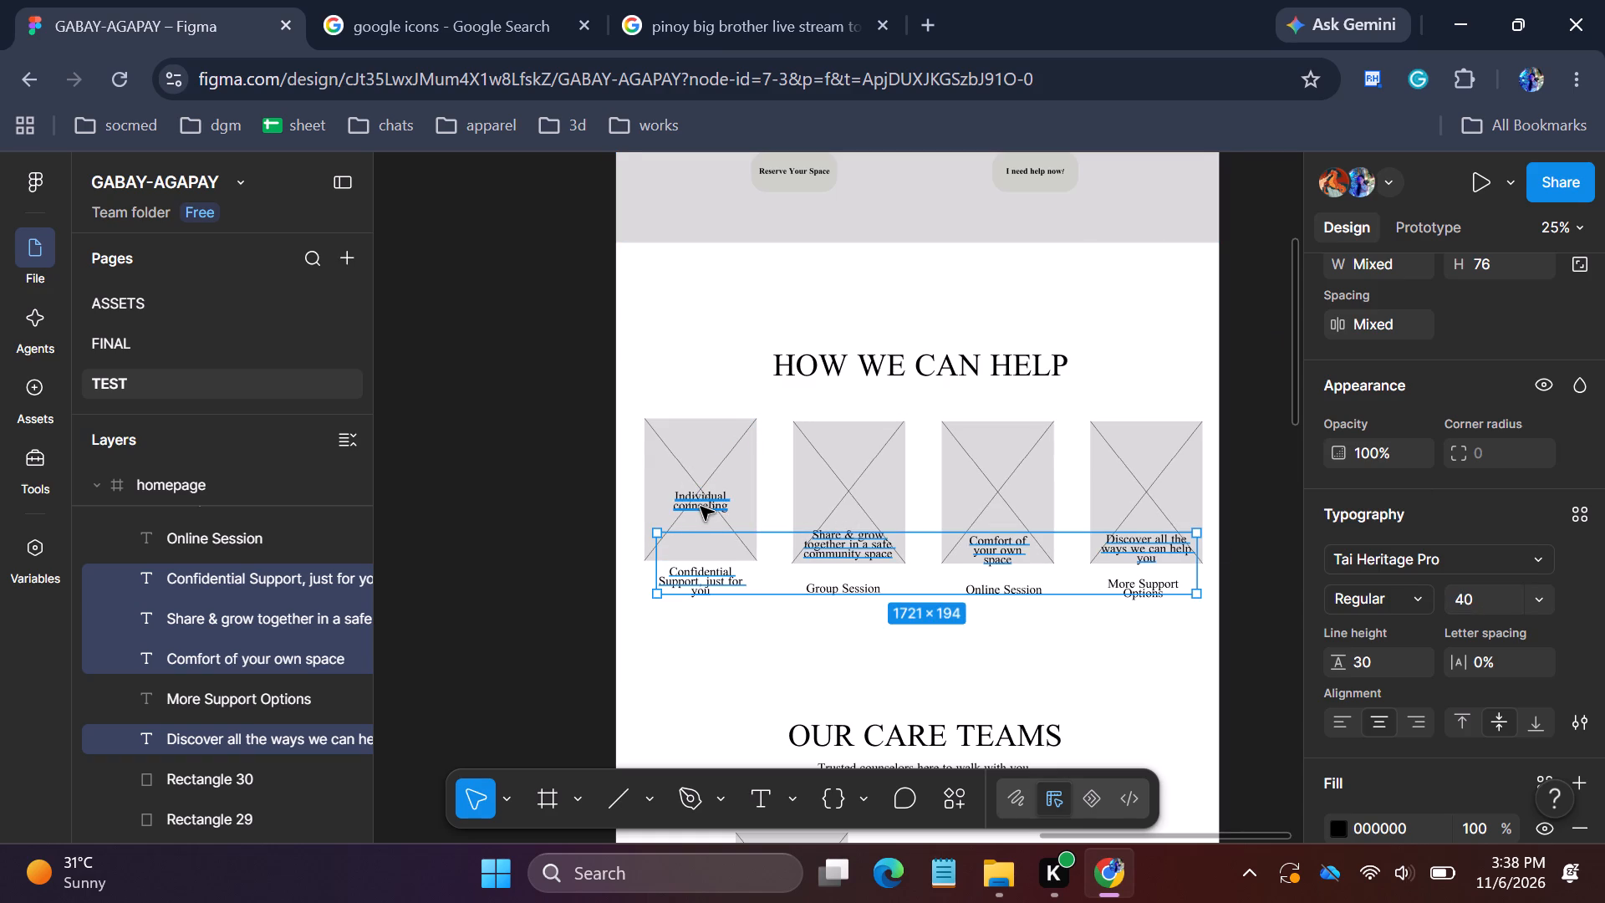
# Set the font size of the four card titles, from Individual counseling to More Support Options, to 32.
pyautogui.click(701, 507)
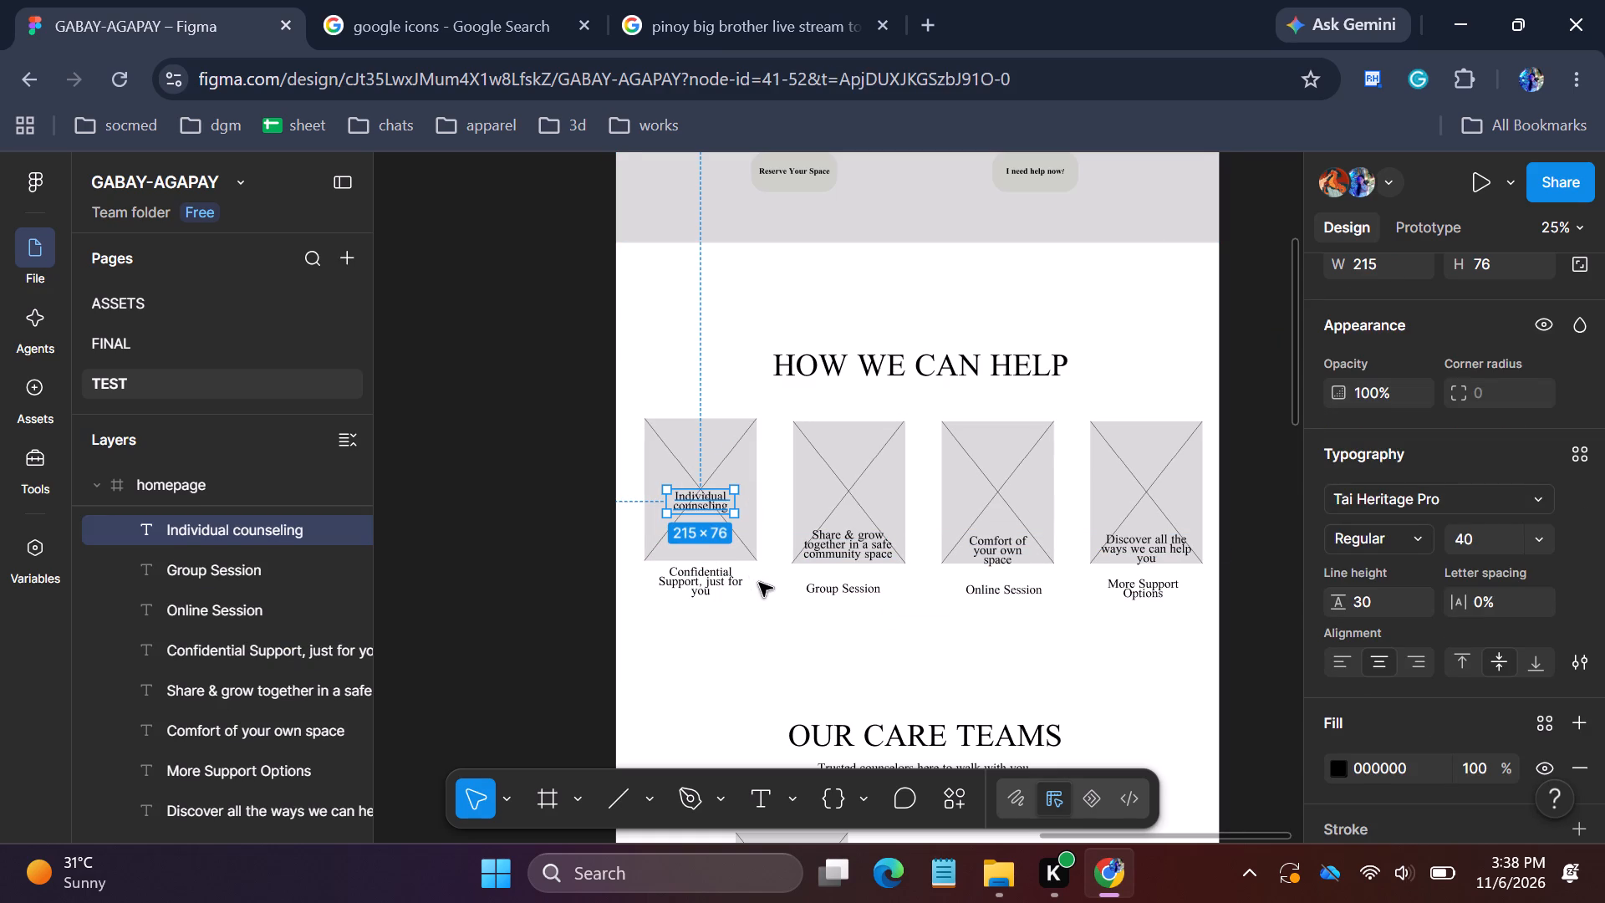
pyautogui.keyDown('shift'); pyautogui.click(838, 594); pyautogui.keyUp('shift')
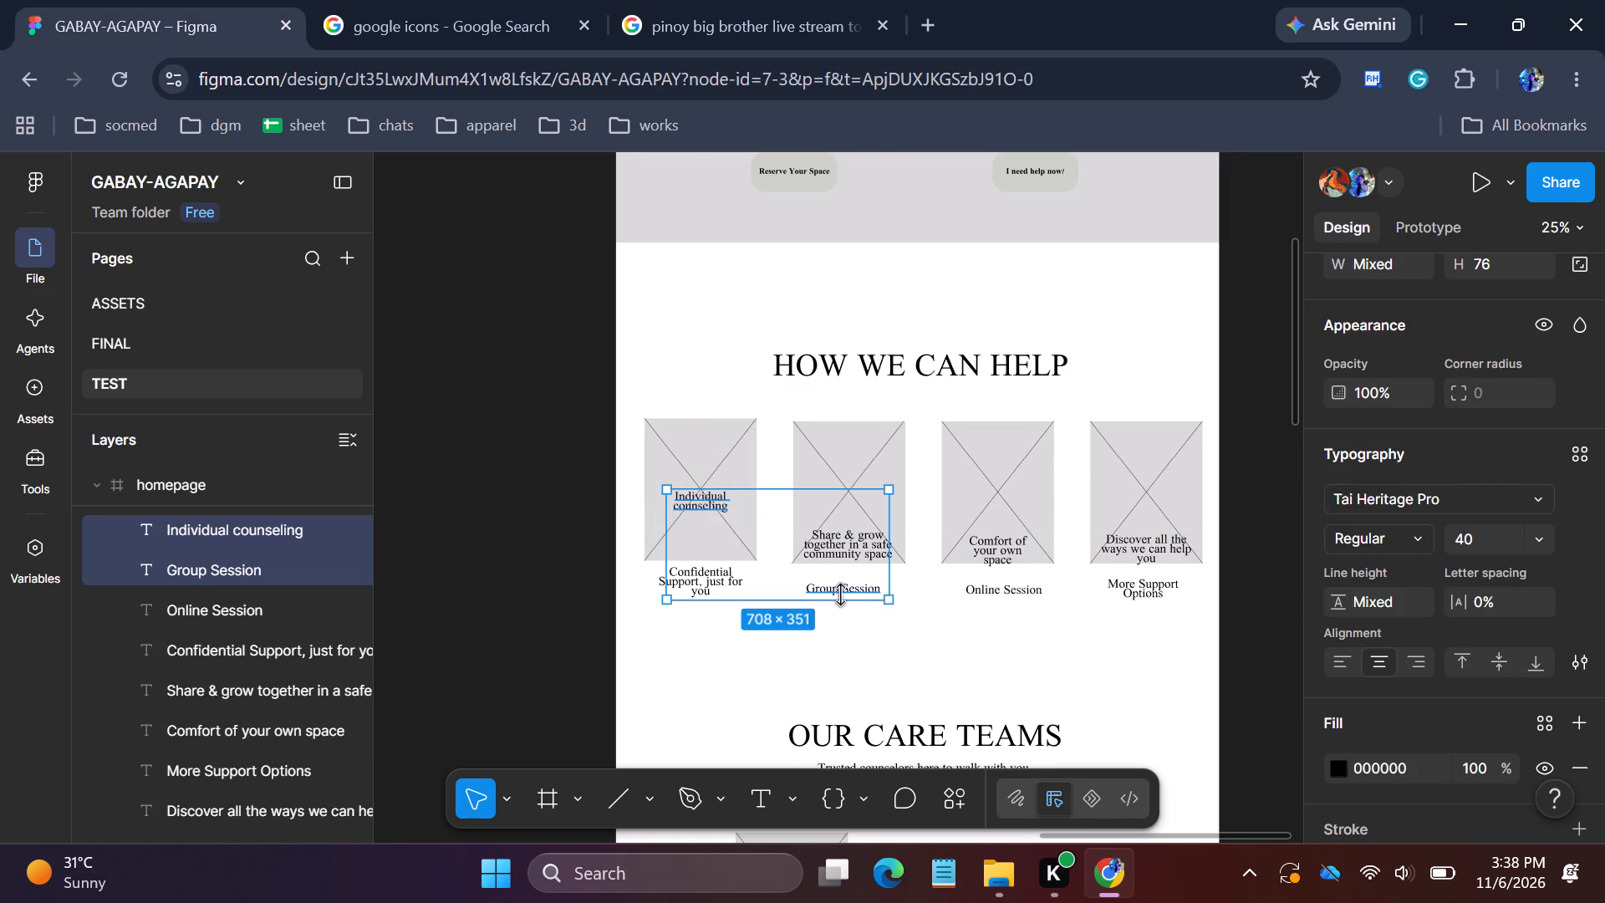
pyautogui.keyDown('shift'); pyautogui.click(1013, 581); pyautogui.keyUp('shift')
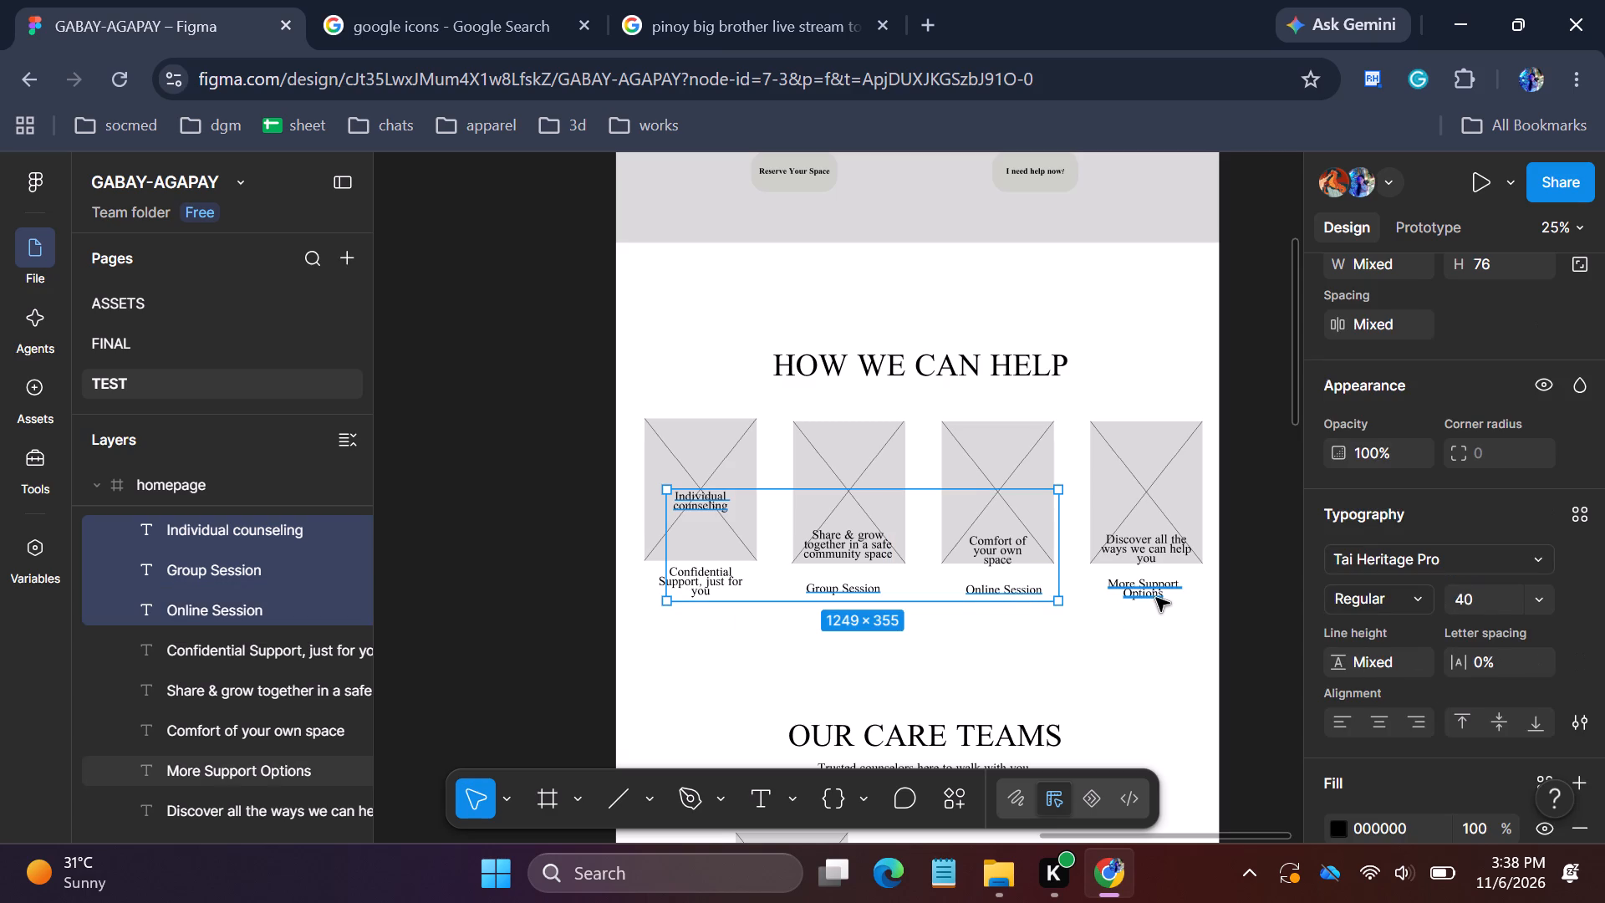
pyautogui.keyDown('shift'); pyautogui.click(1156, 594); pyautogui.keyUp('shift')
pyautogui.click(1489, 591)
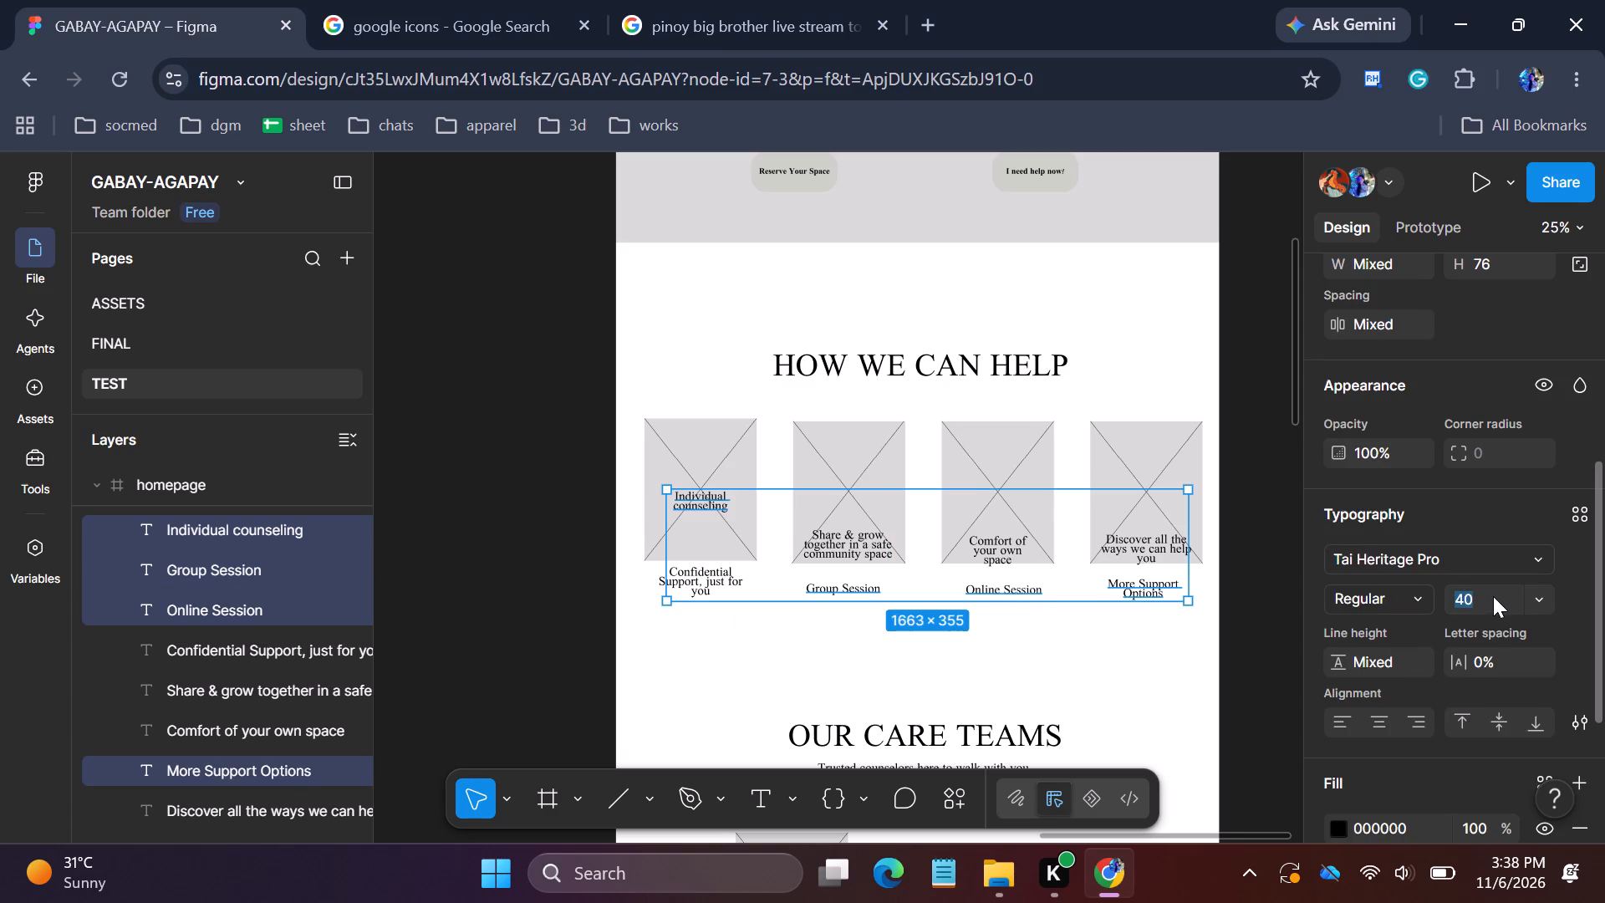
pyautogui.write('32')
pyautogui.press('Return')
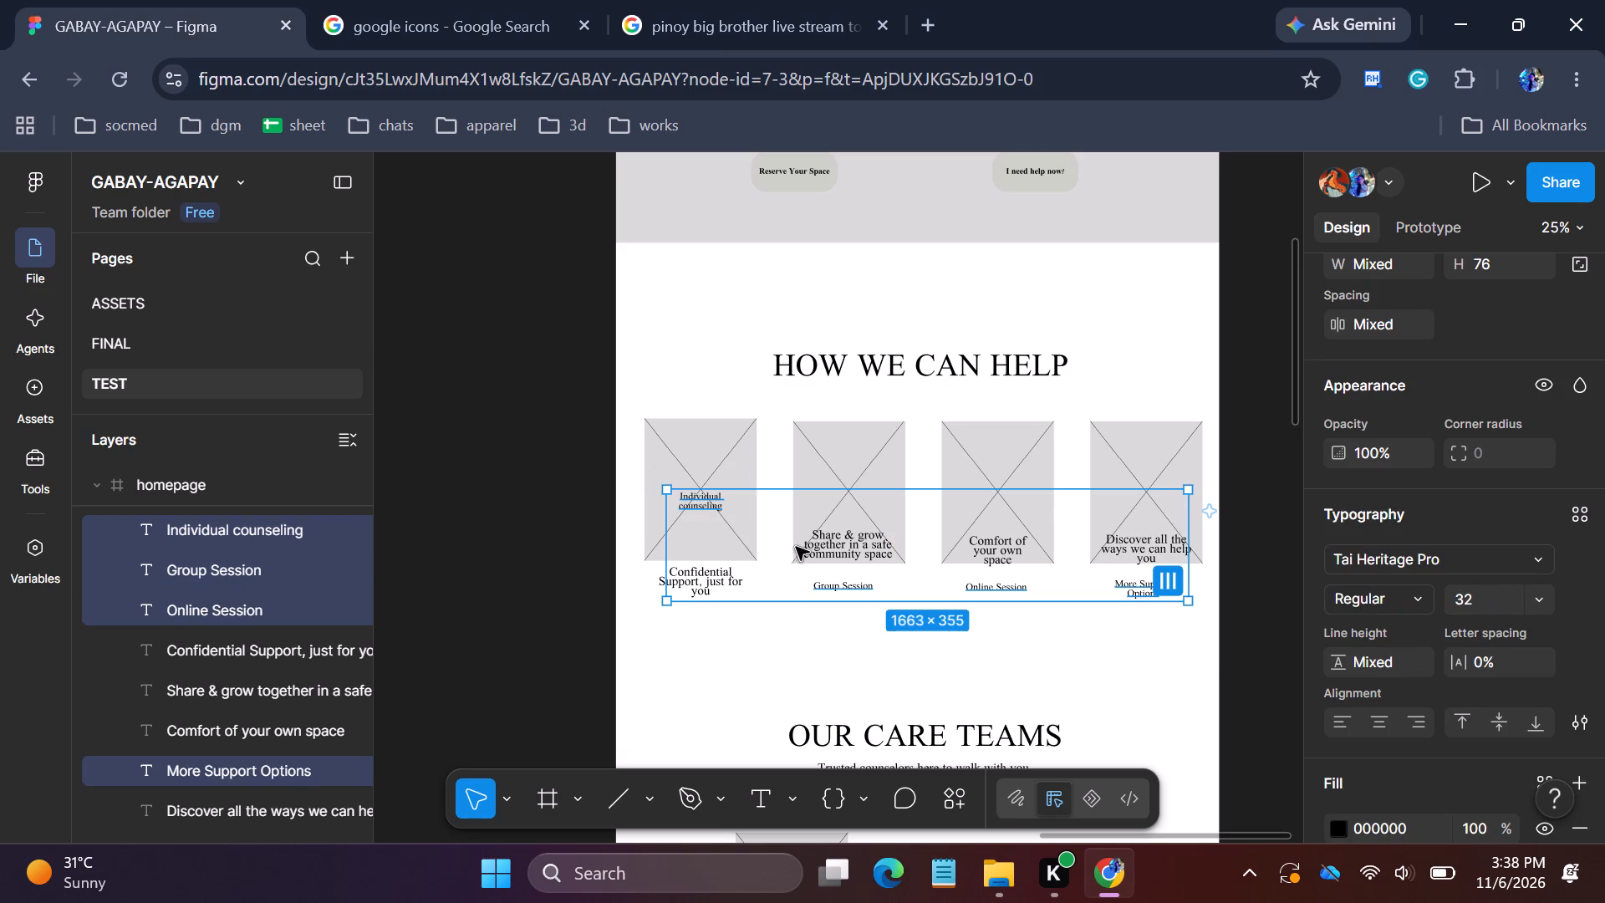
# Move the "Individual counseling" title down to the bottom of its image placeholder, at Y 2151.
pyautogui.click(845, 543)
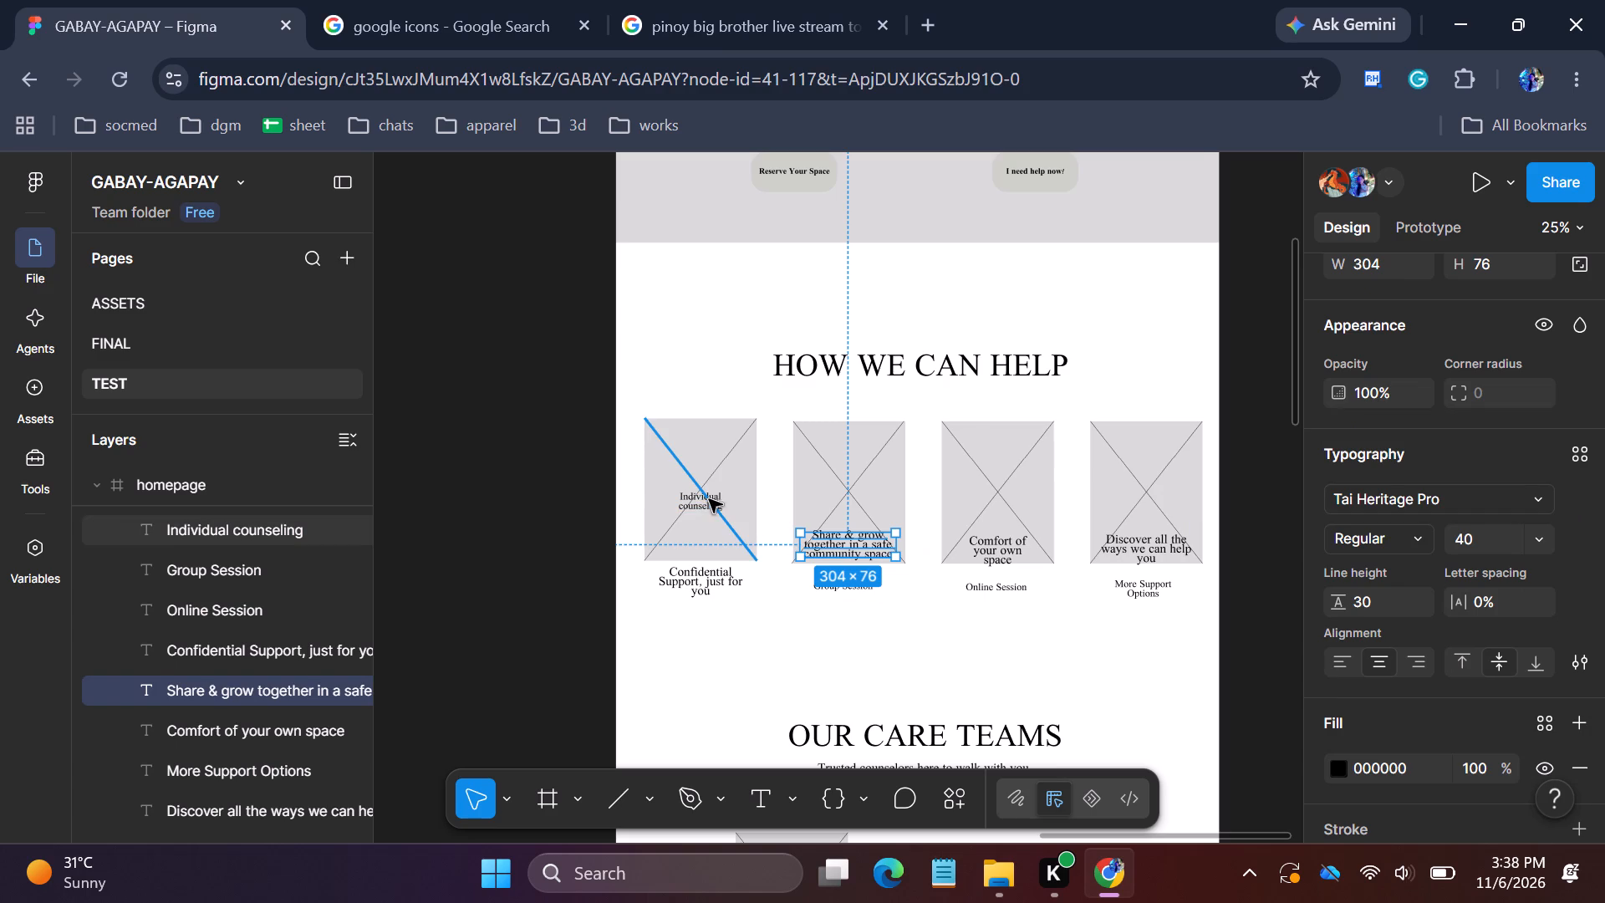
pyautogui.click(707, 500)
pyautogui.click(734, 373)
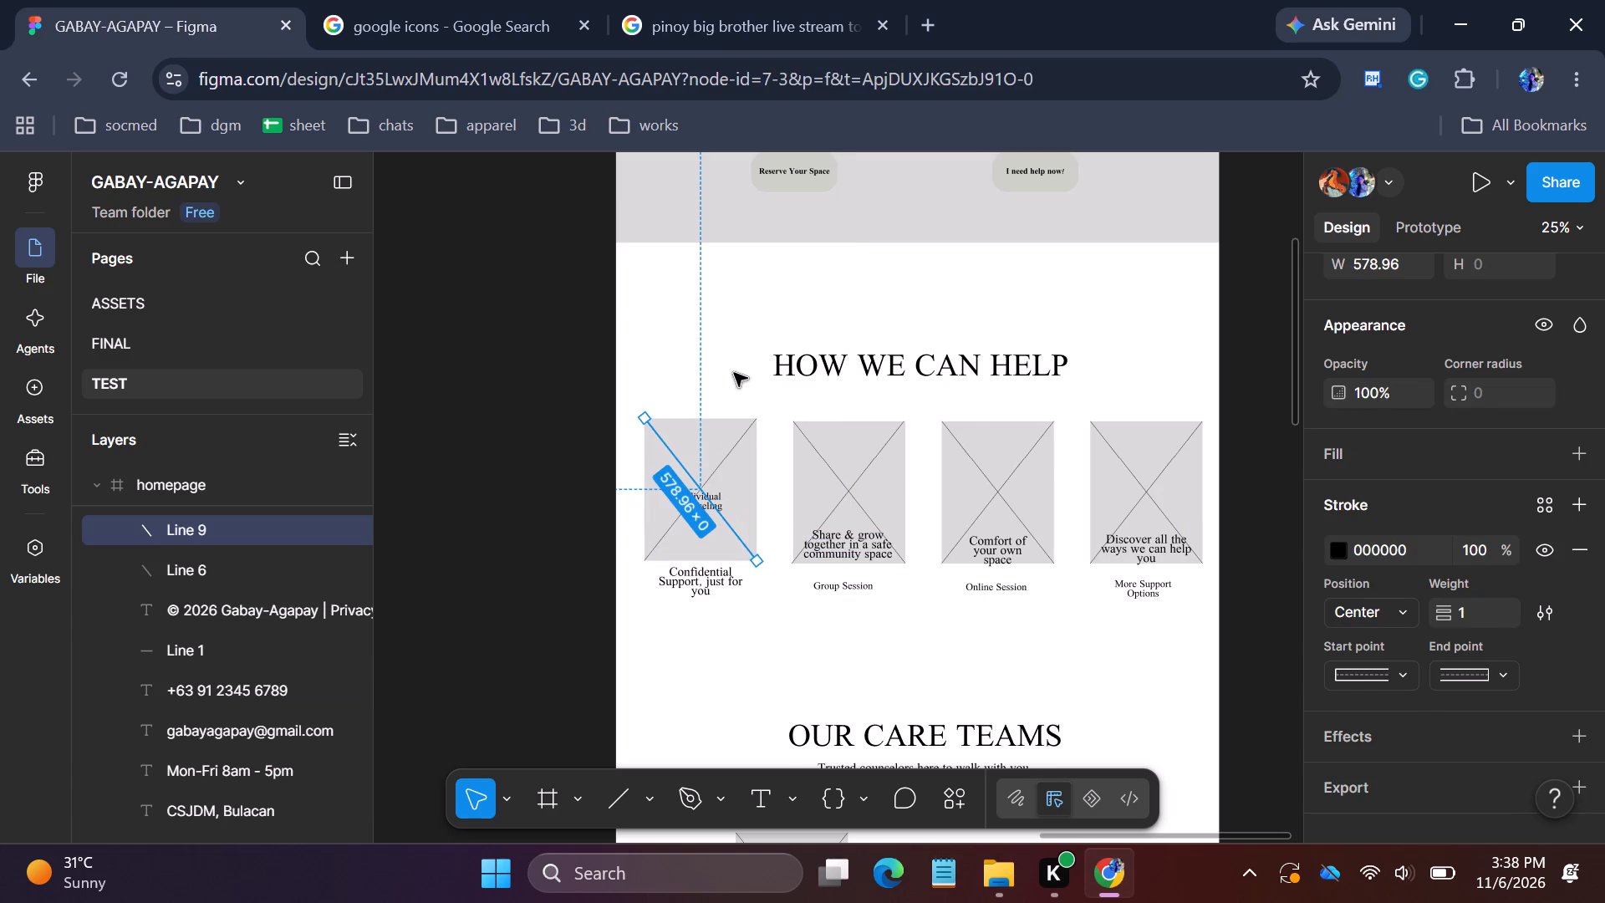
pyautogui.click(704, 511)
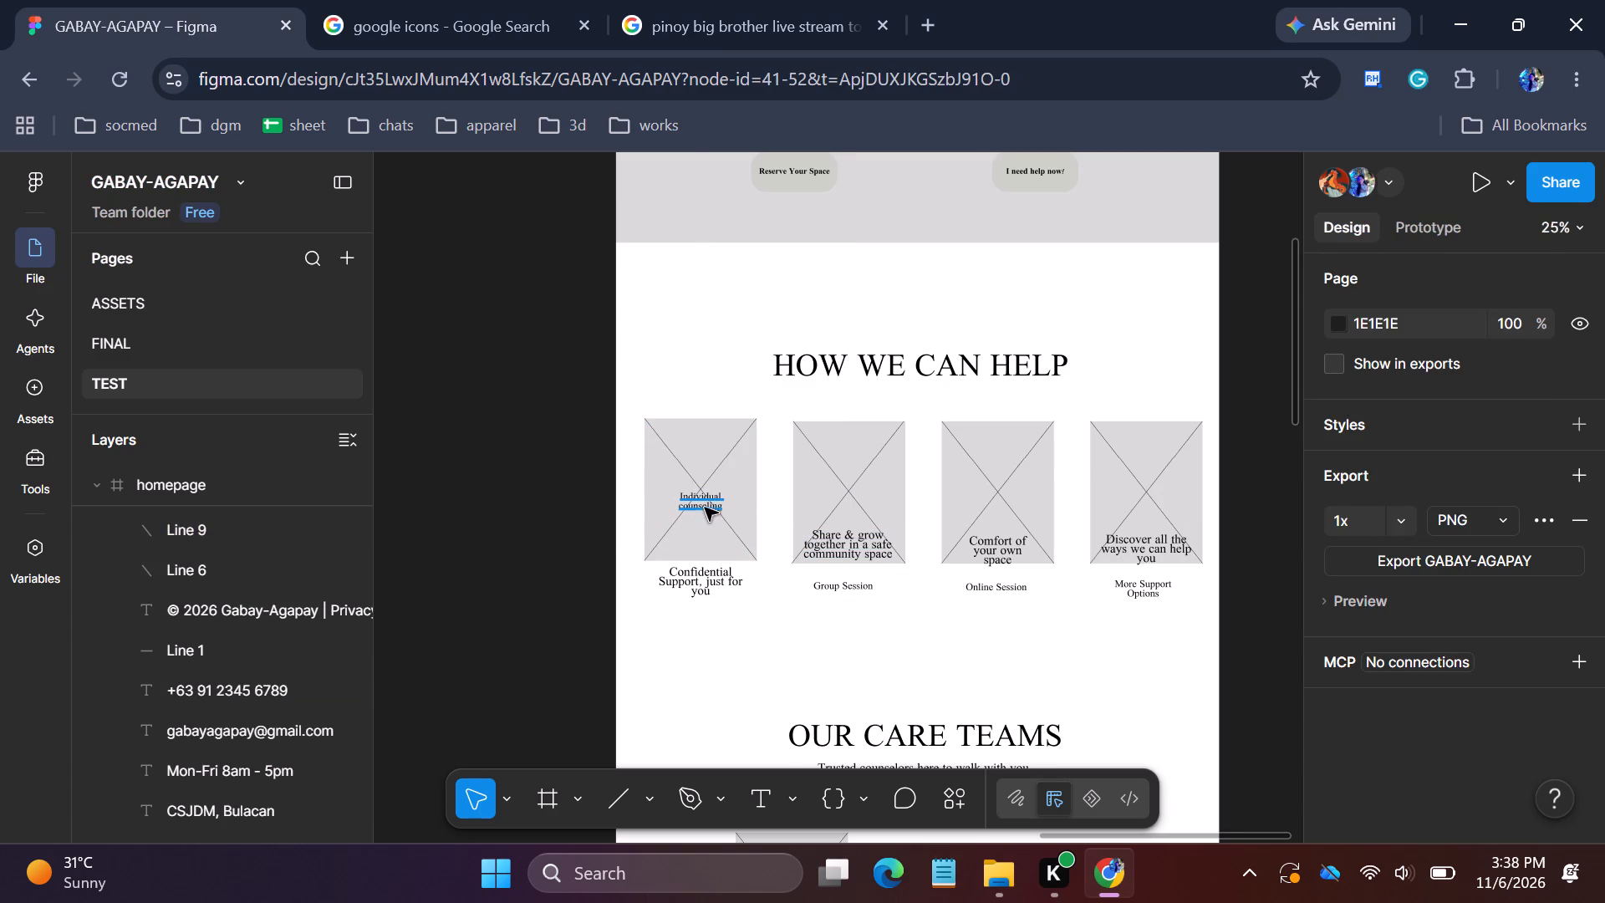
pyautogui.moveTo(701, 499); pyautogui.dragTo(701, 549)
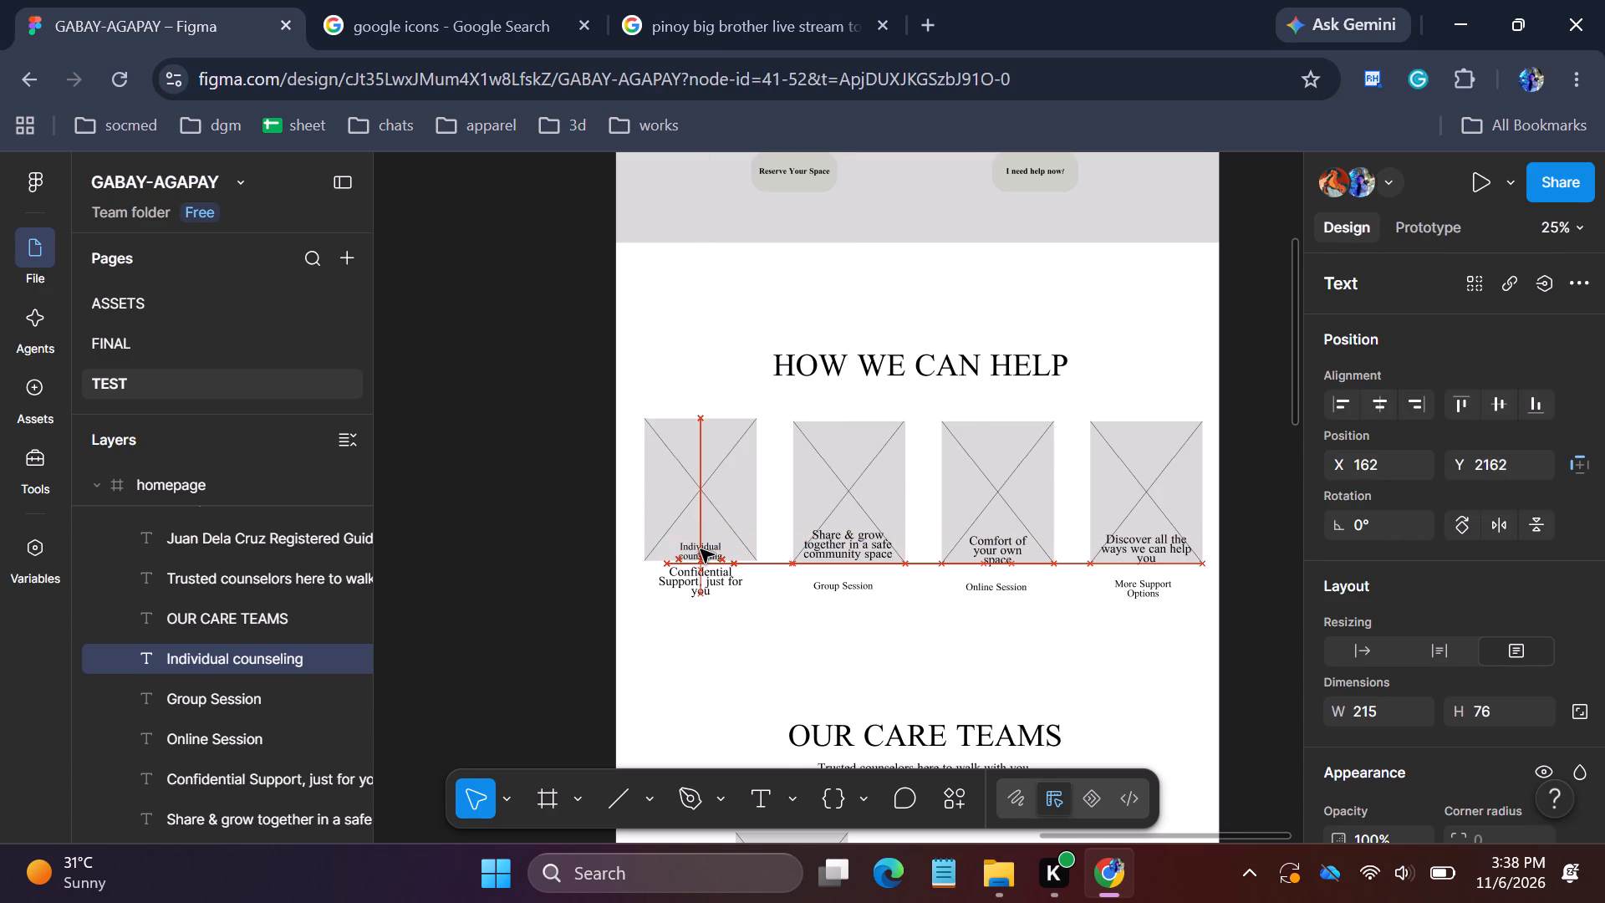
pyautogui.moveTo(701, 549); pyautogui.dragTo(701, 546)
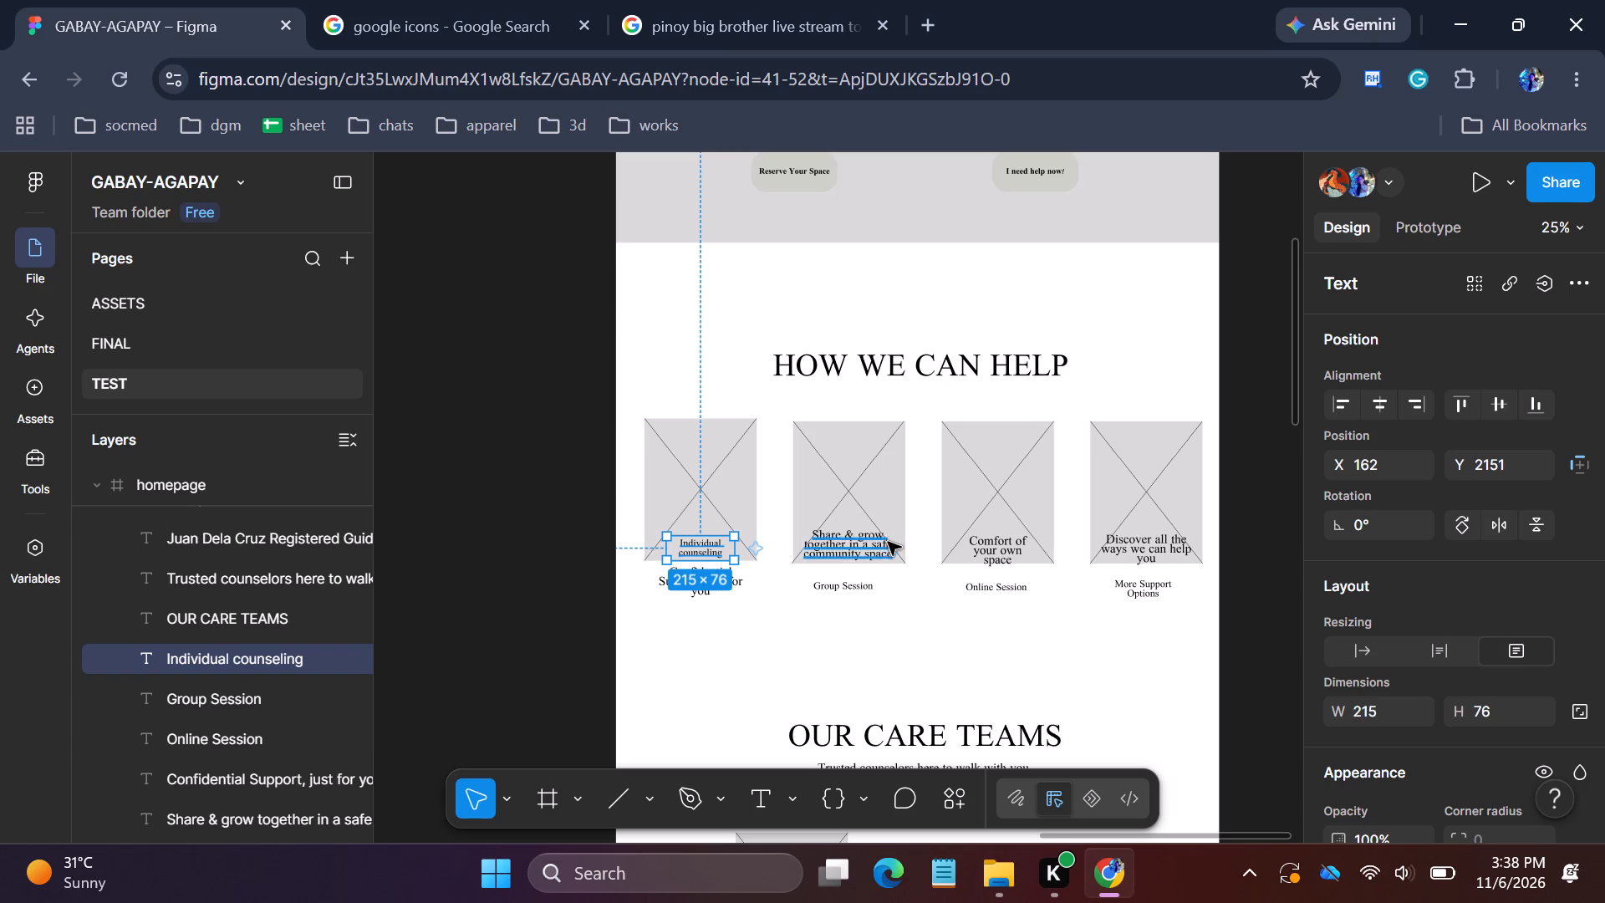
# Swap the second card's texts, placing "Group Session" at the placeholder's bottom and "Share & grow together in a safe community space" below it, about Y 2270.
pyautogui.click(860, 589)
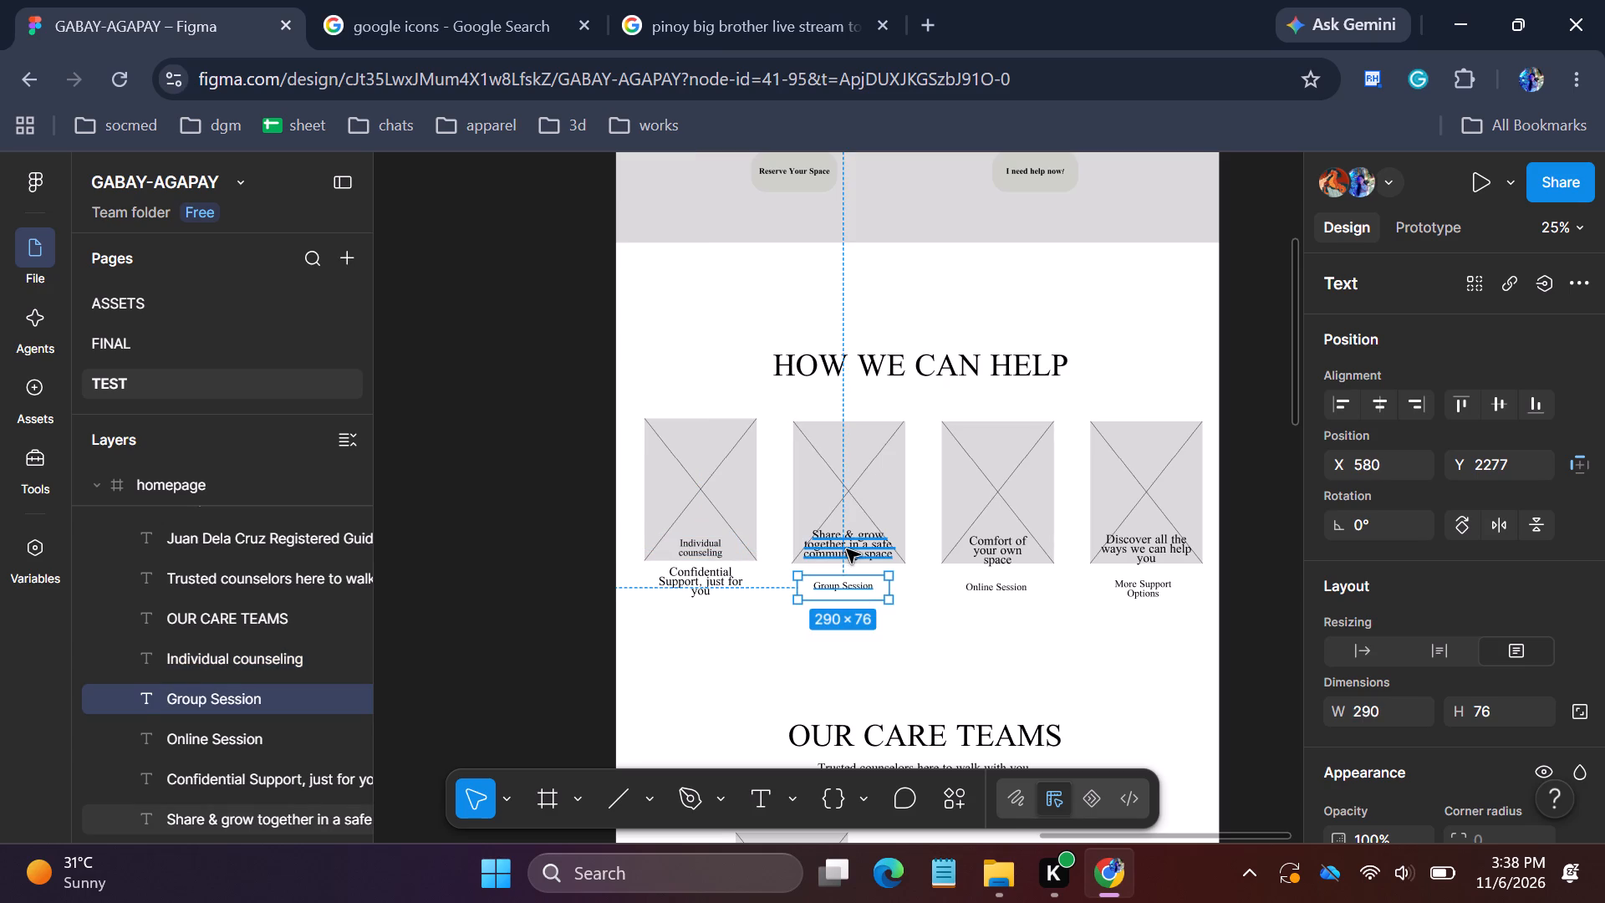
pyautogui.moveTo(847, 549); pyautogui.dragTo(848, 654)
pyautogui.click(838, 590)
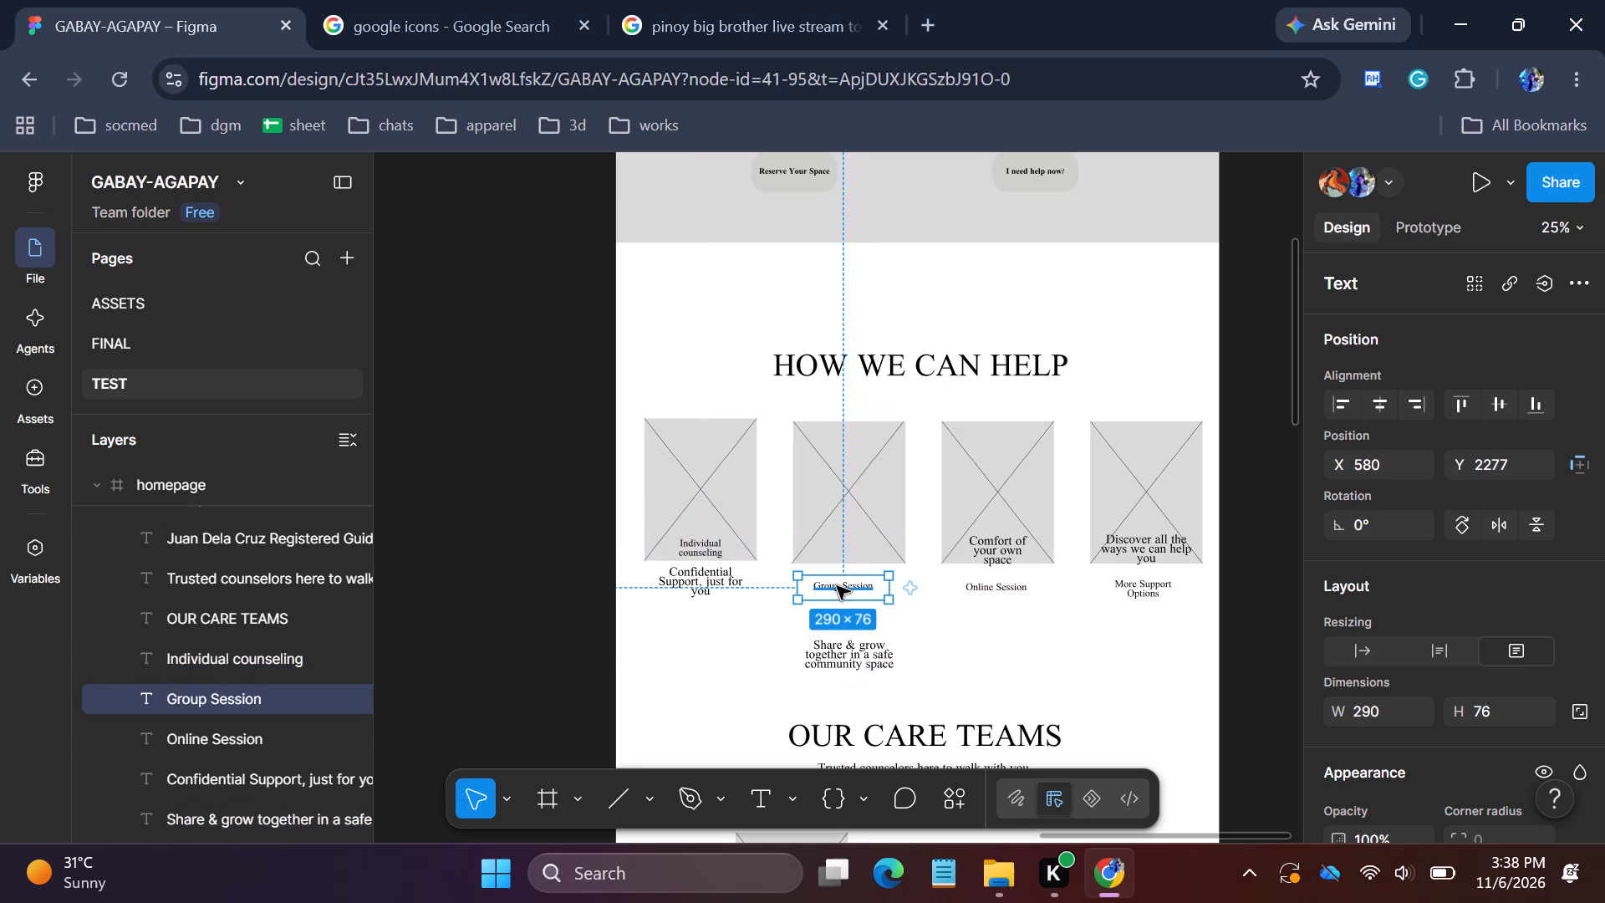
pyautogui.moveTo(837, 586); pyautogui.dragTo(845, 553)
pyautogui.moveTo(854, 659); pyautogui.dragTo(854, 615)
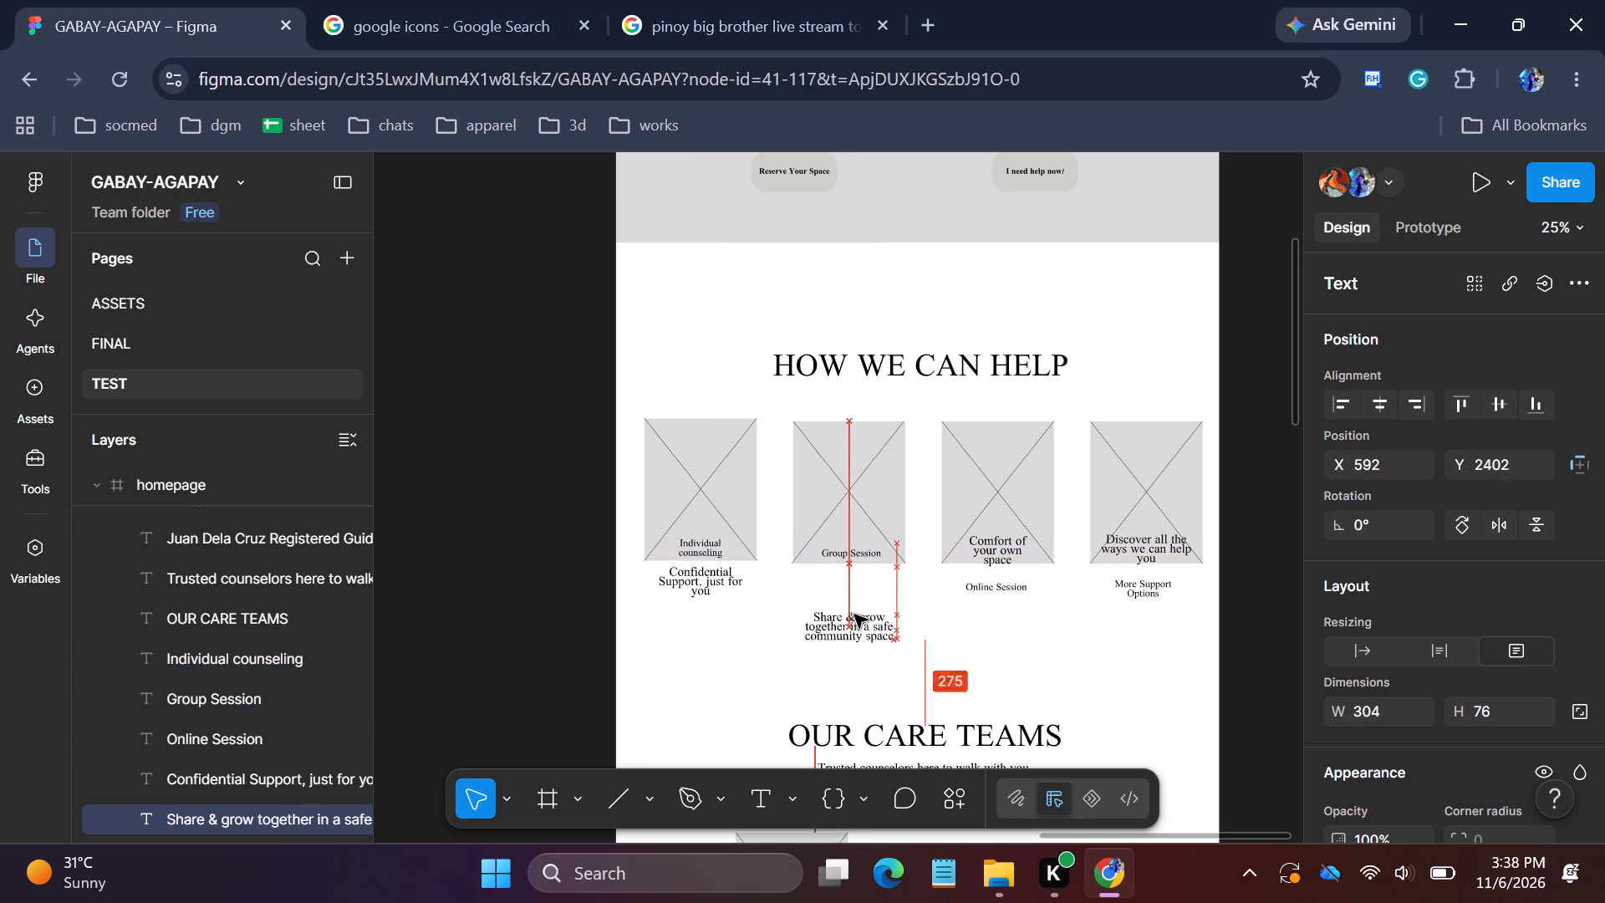
pyautogui.moveTo(854, 615); pyautogui.dragTo(853, 589)
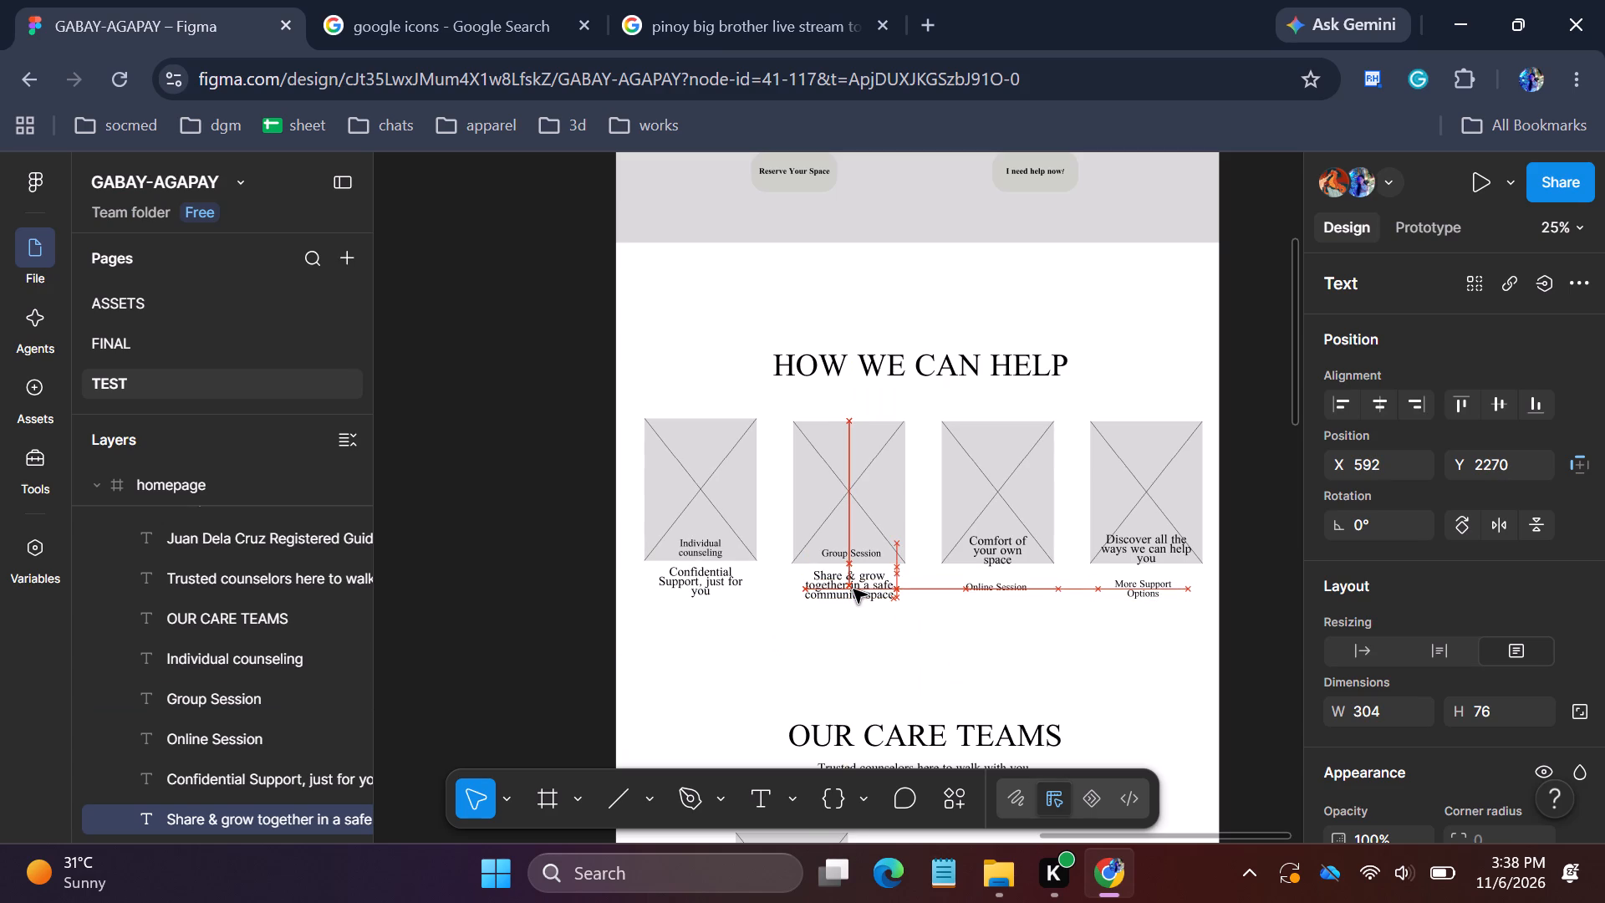
pyautogui.moveTo(853, 589); pyautogui.dragTo(855, 589)
# Move the third and fourth cards' descriptions down below their "Online Session" and "More Support Options" titles.
pyautogui.moveTo(988, 548); pyautogui.dragTo(993, 632)
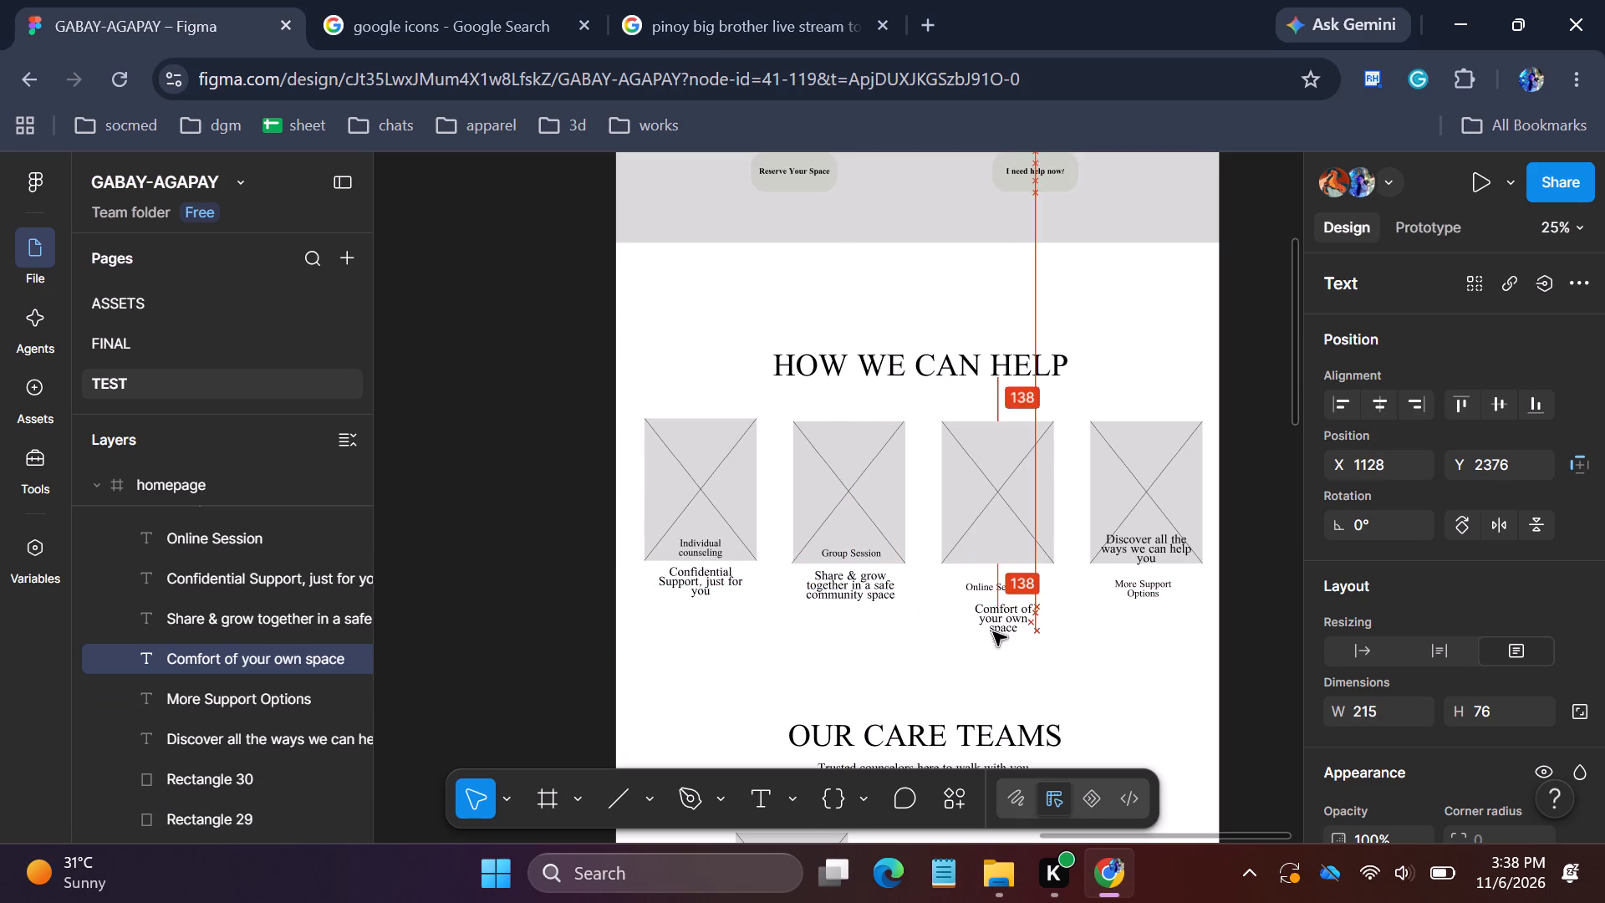
pyautogui.moveTo(993, 632); pyautogui.dragTo(995, 637)
pyautogui.click(1156, 549)
pyautogui.moveTo(1155, 543); pyautogui.dragTo(1155, 640)
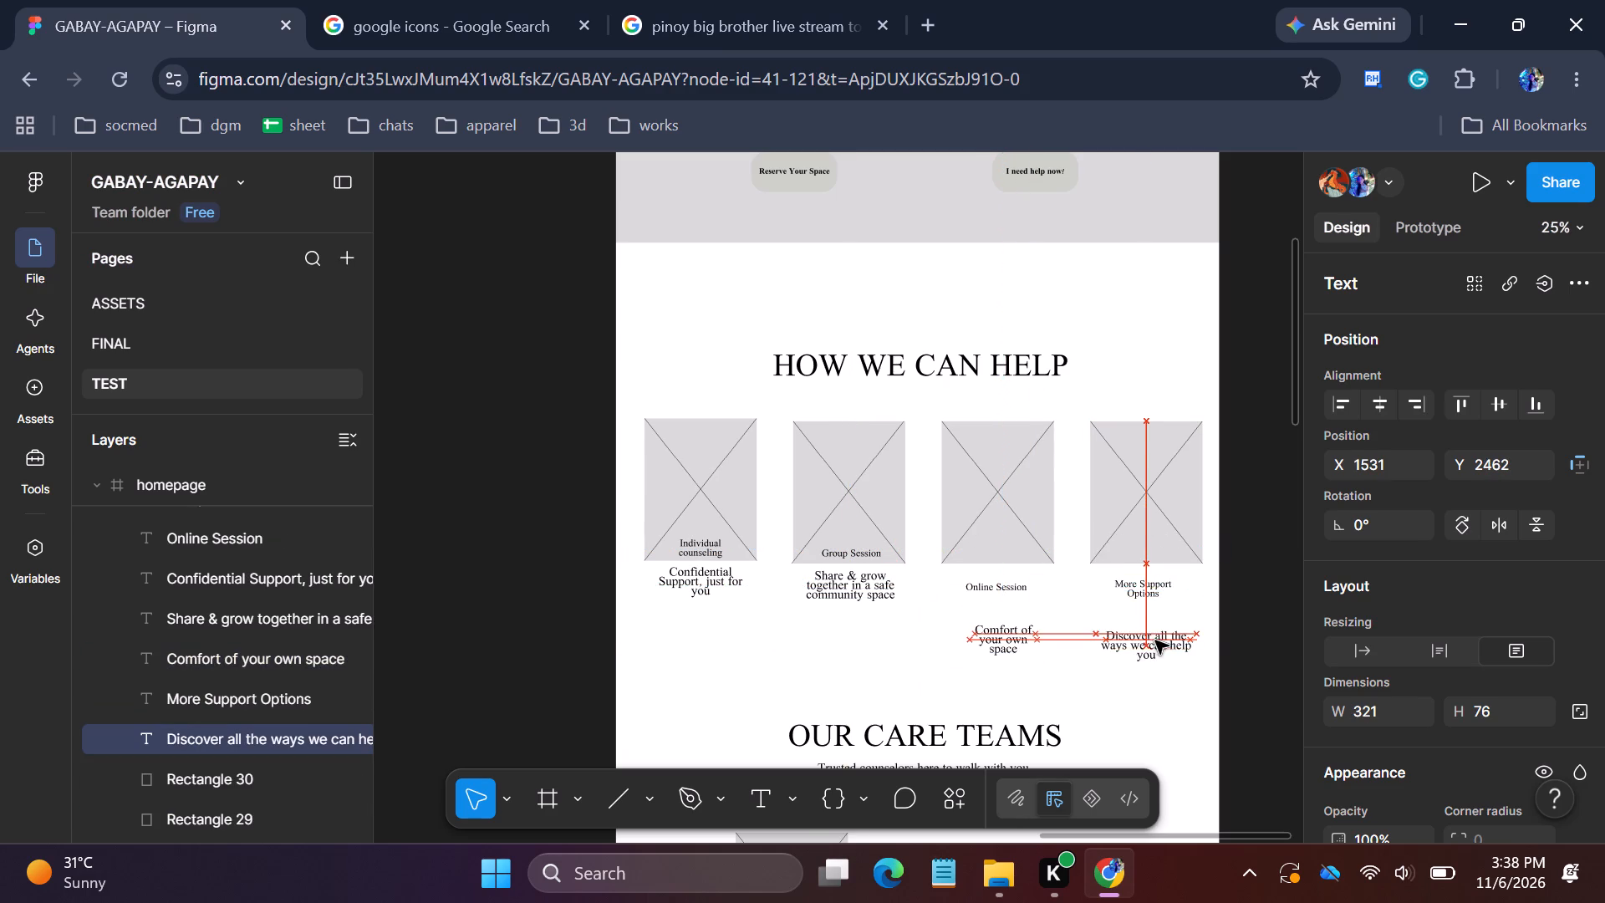
pyautogui.moveTo(1155, 640); pyautogui.dragTo(1155, 640)
# Move the "Online Session" title up to the bottom of the third image placeholder, at about X 1144, Y 2173.
pyautogui.click(1012, 586)
pyautogui.moveTo(1001, 585); pyautogui.dragTo(1001, 561)
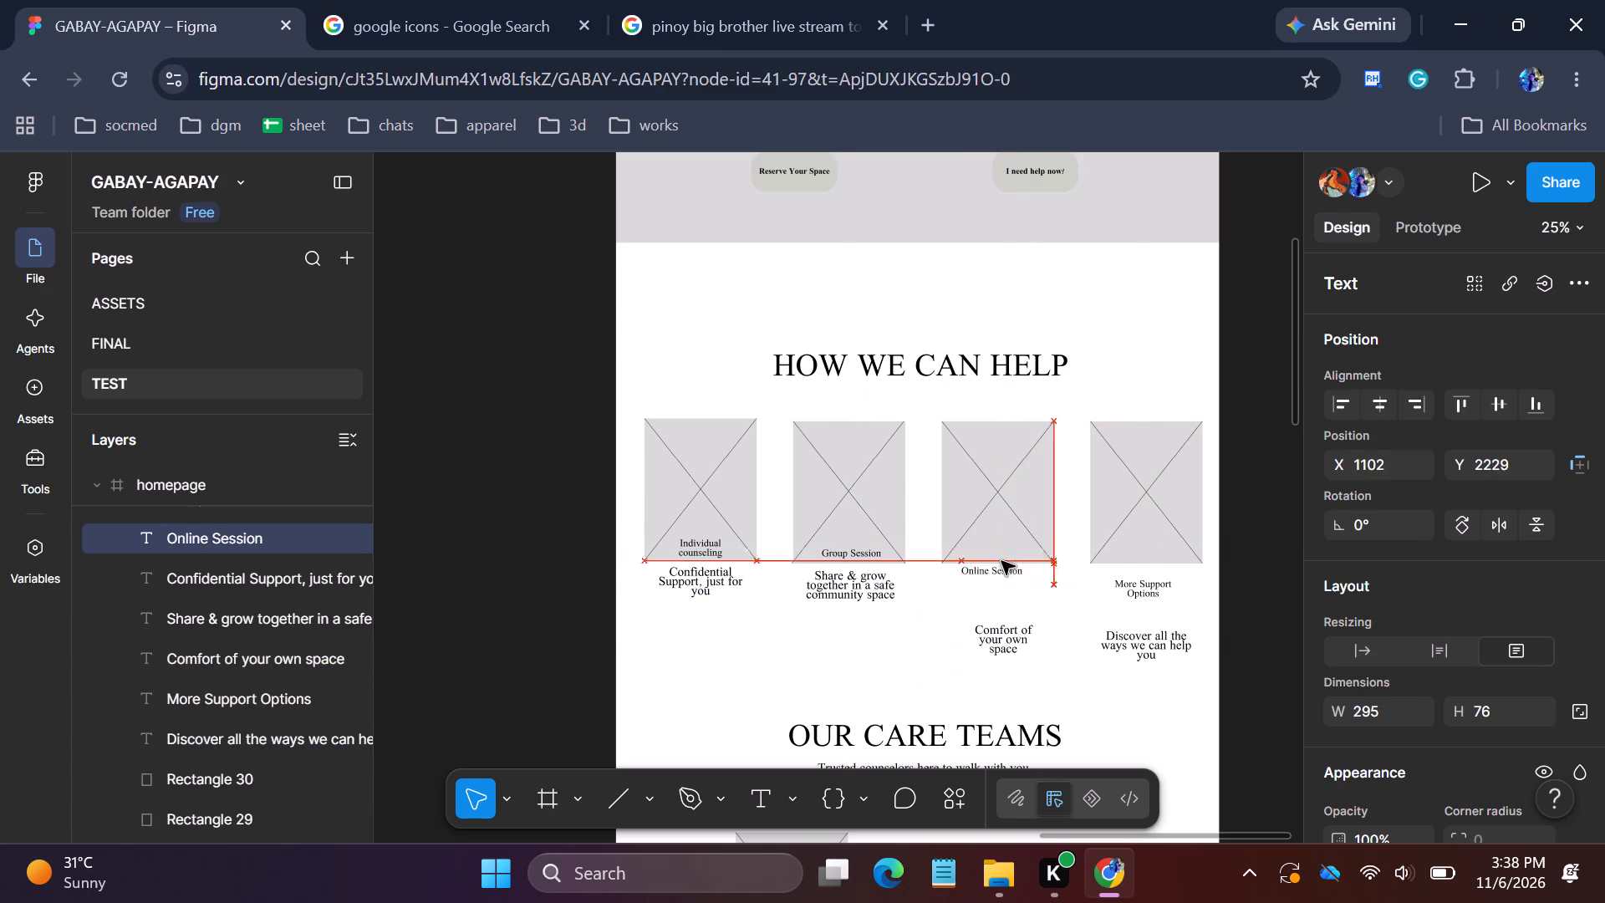
pyautogui.moveTo(1001, 561); pyautogui.dragTo(1003, 554)
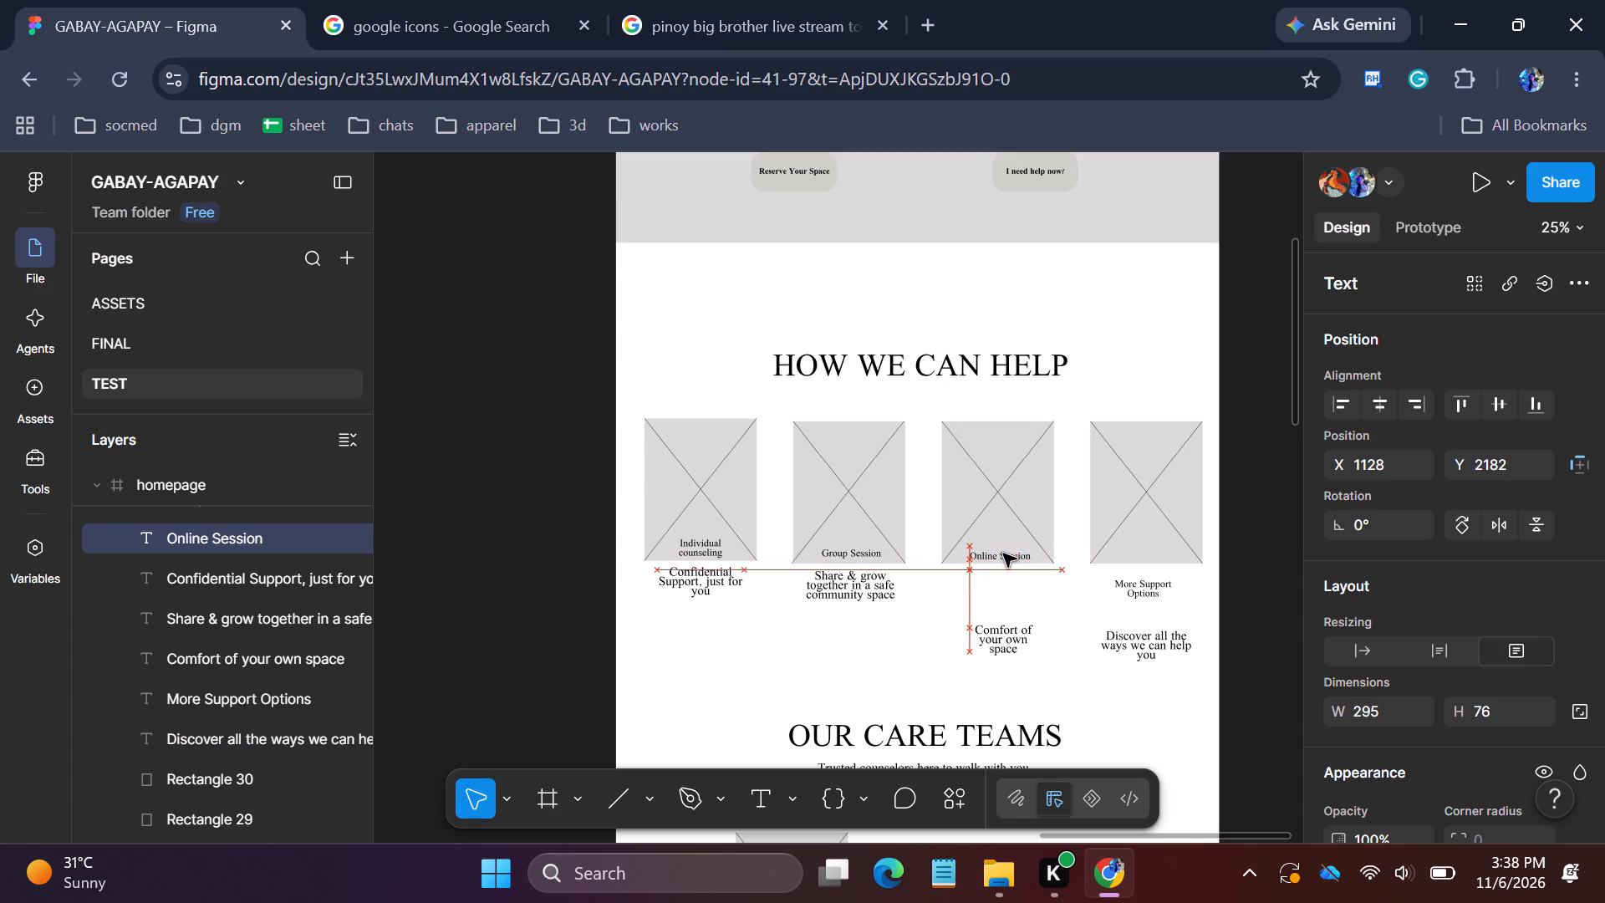
pyautogui.moveTo(1003, 554); pyautogui.dragTo(1009, 552)
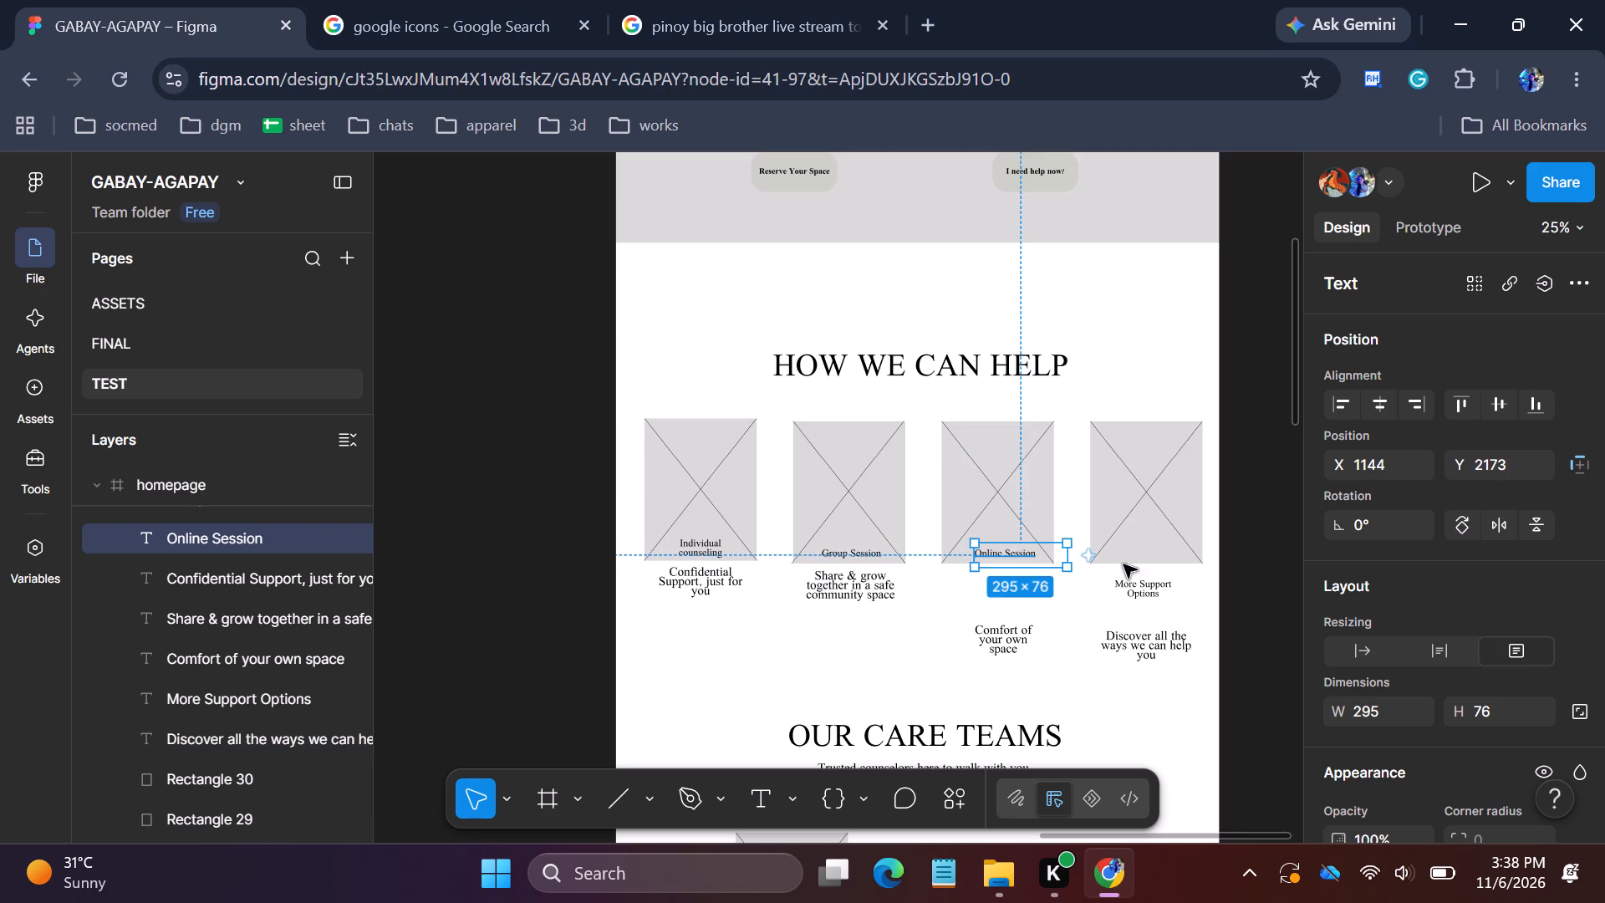
# Widen the "More Support Options" title to 327 and place it at the fourth placeholder's bottom, at X 1528, Y 2173.
pyautogui.moveTo(1130, 589); pyautogui.dragTo(1132, 550)
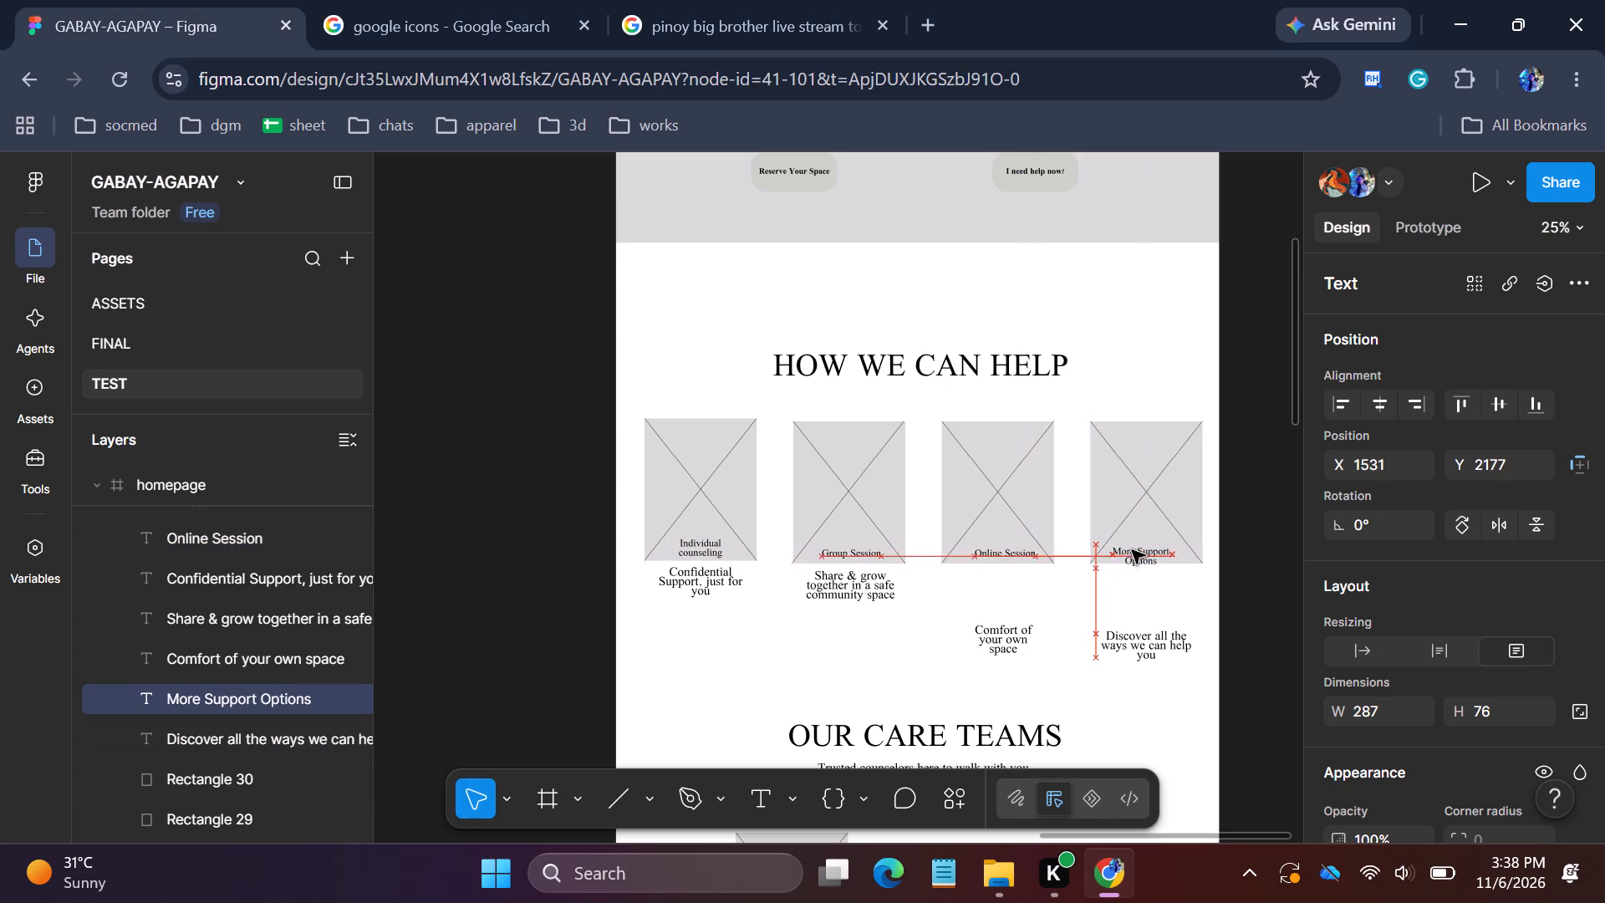
pyautogui.moveTo(1132, 550); pyautogui.dragTo(1091, 608)
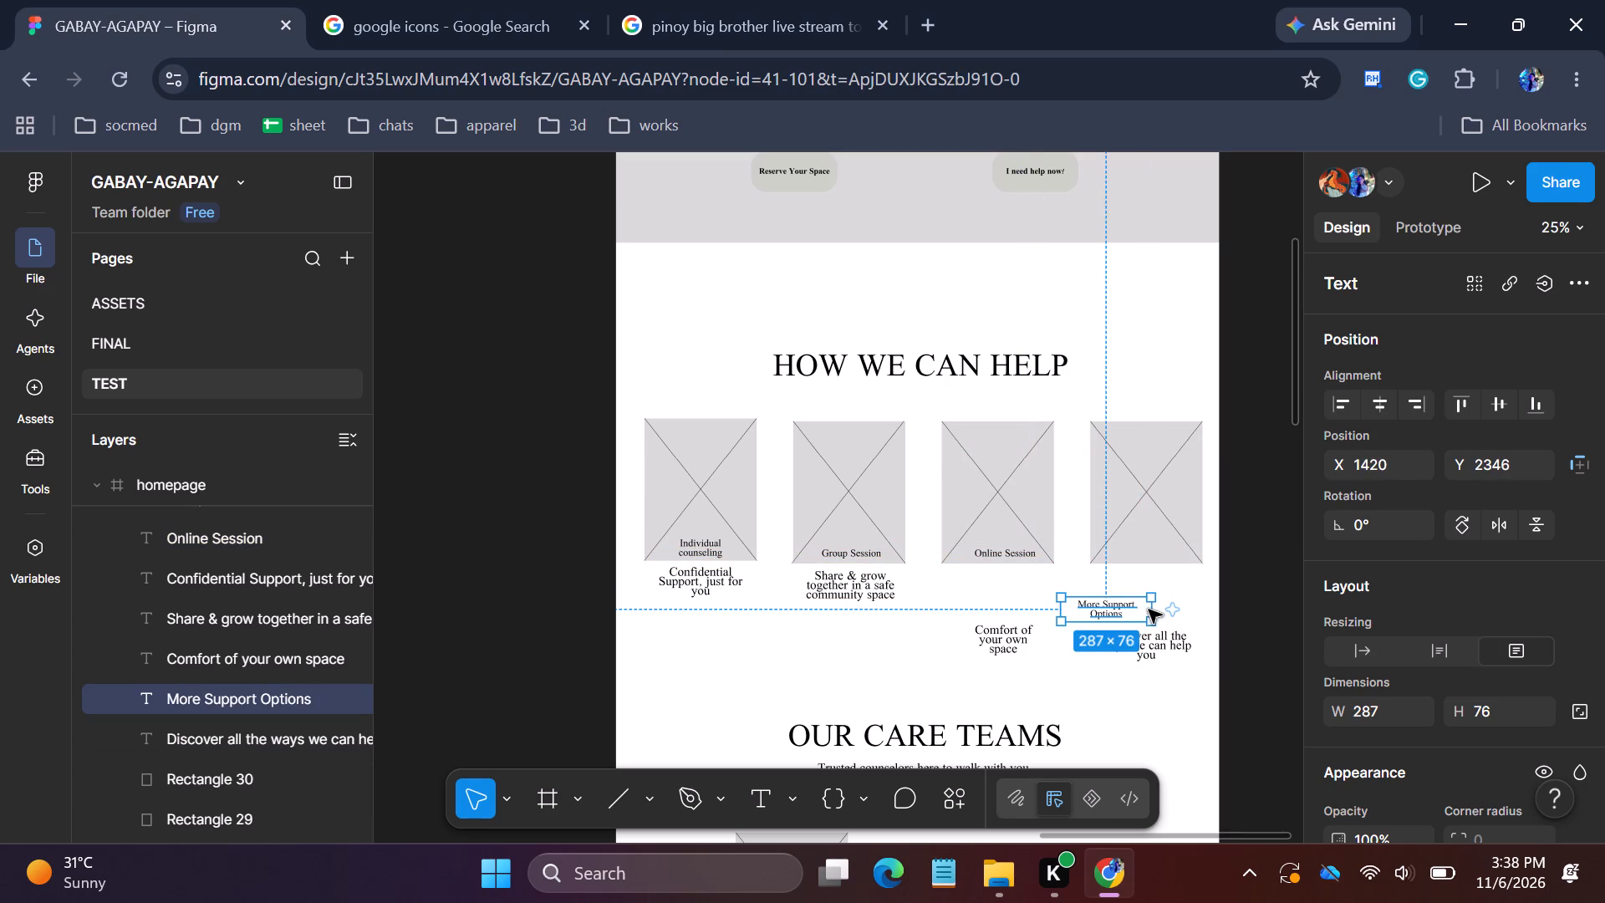
pyautogui.moveTo(1155, 608); pyautogui.dragTo(1164, 606)
pyautogui.moveTo(1115, 607); pyautogui.dragTo(1147, 553)
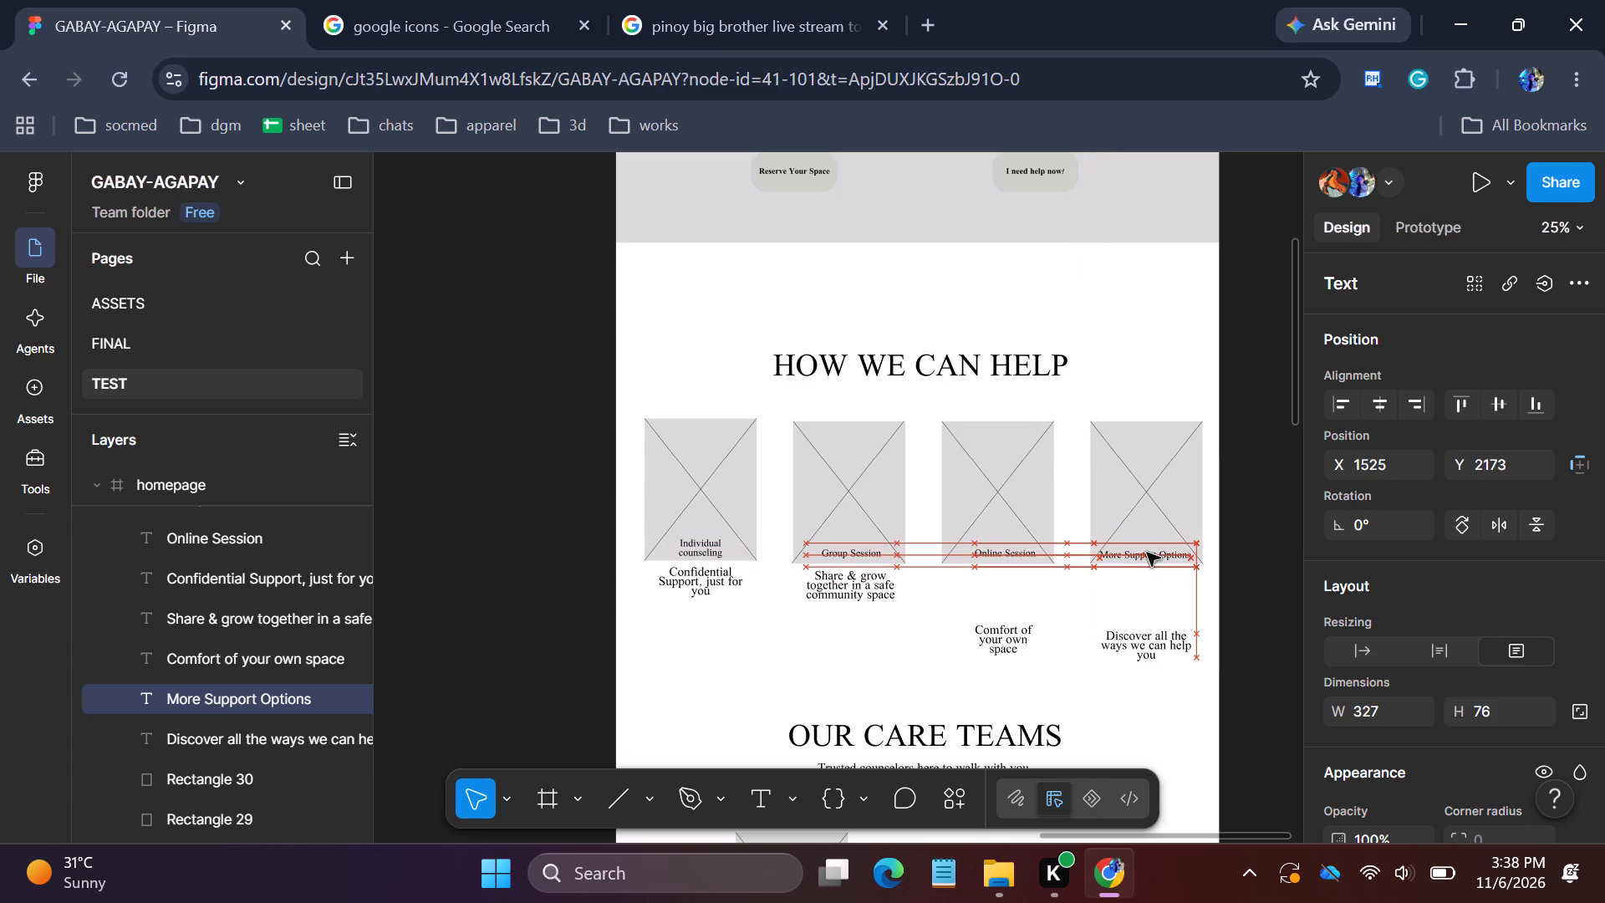
pyautogui.moveTo(1147, 553); pyautogui.dragTo(1149, 553)
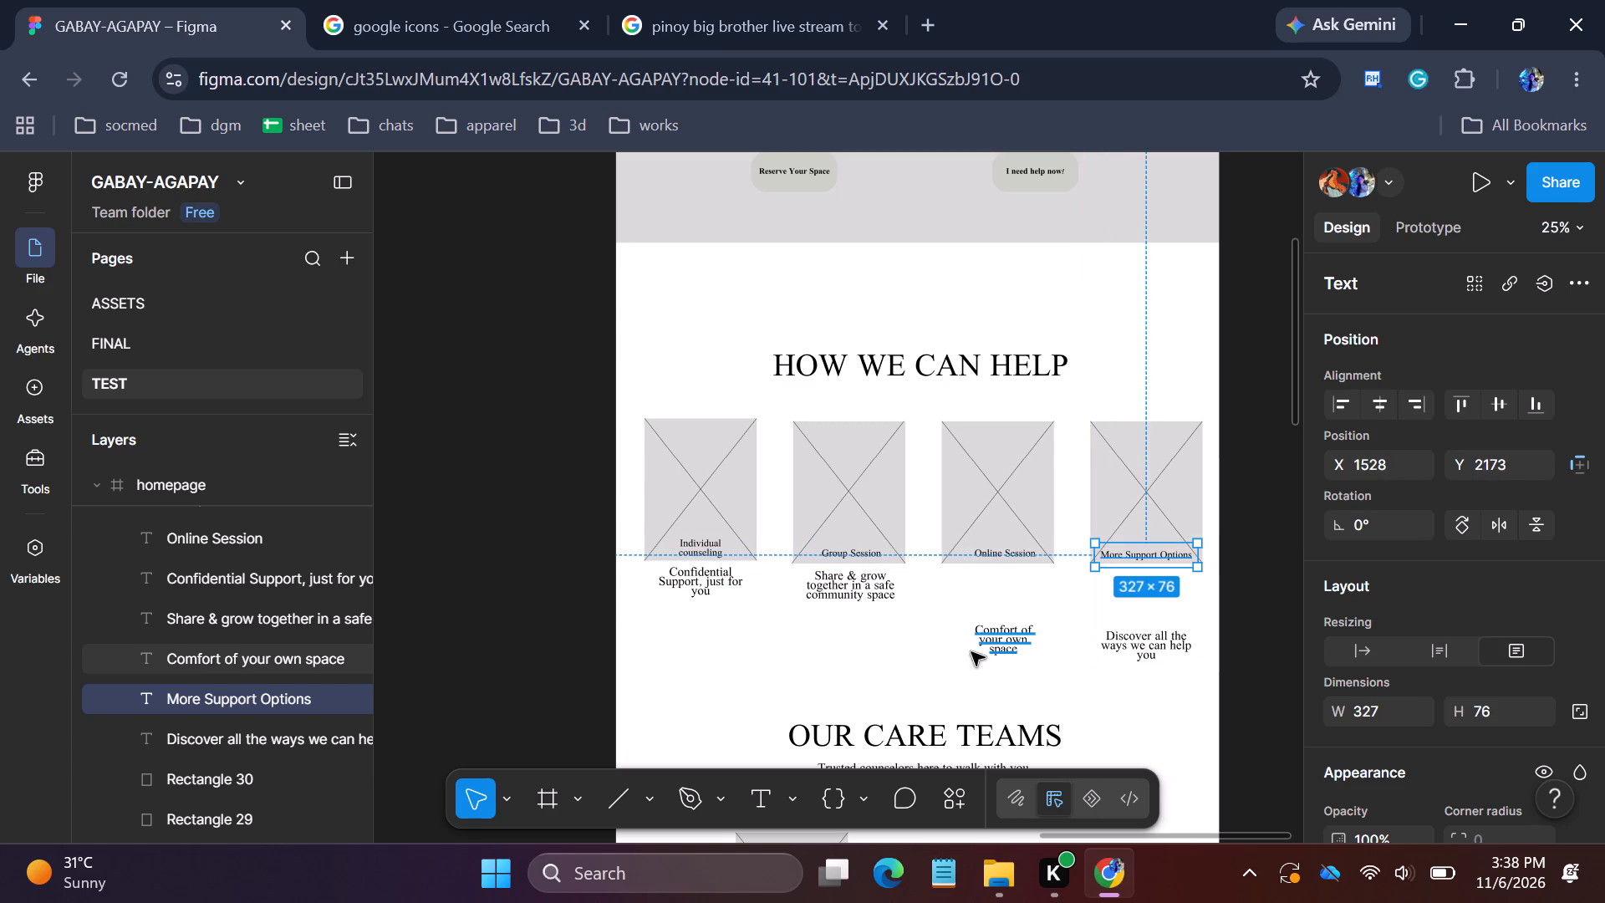
# Move the third and fourth descriptions up under their placeholders at Y 2277, with X 1119 and X 1539 respectively.
pyautogui.click(1019, 635)
pyautogui.moveTo(1018, 648); pyautogui.dragTo(1016, 604)
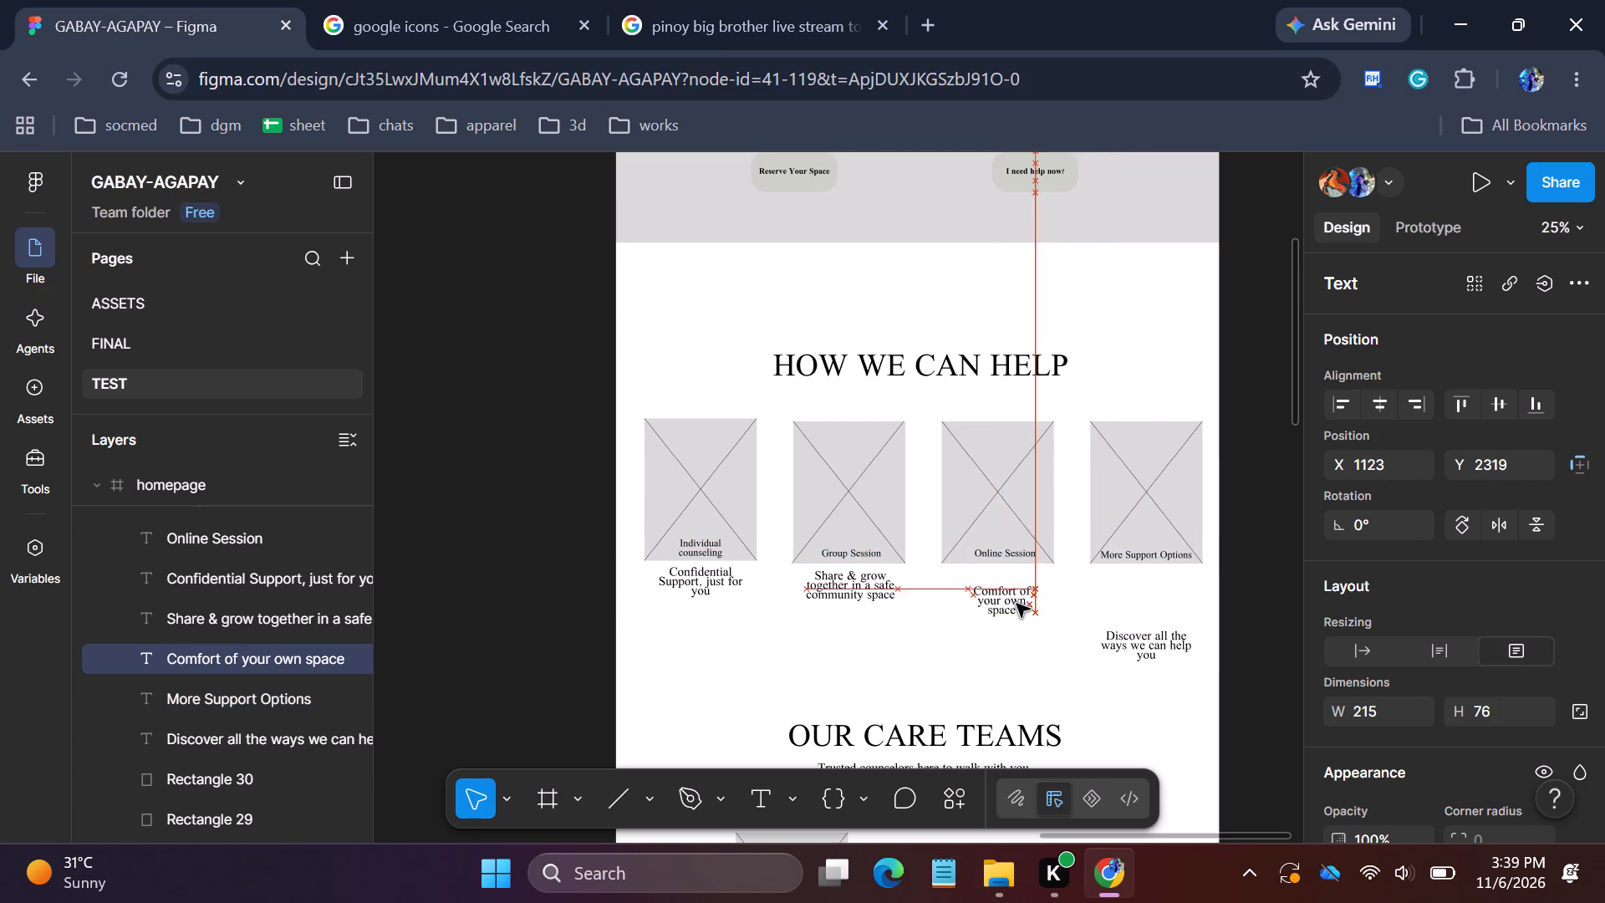
pyautogui.moveTo(1016, 604); pyautogui.dragTo(1021, 597)
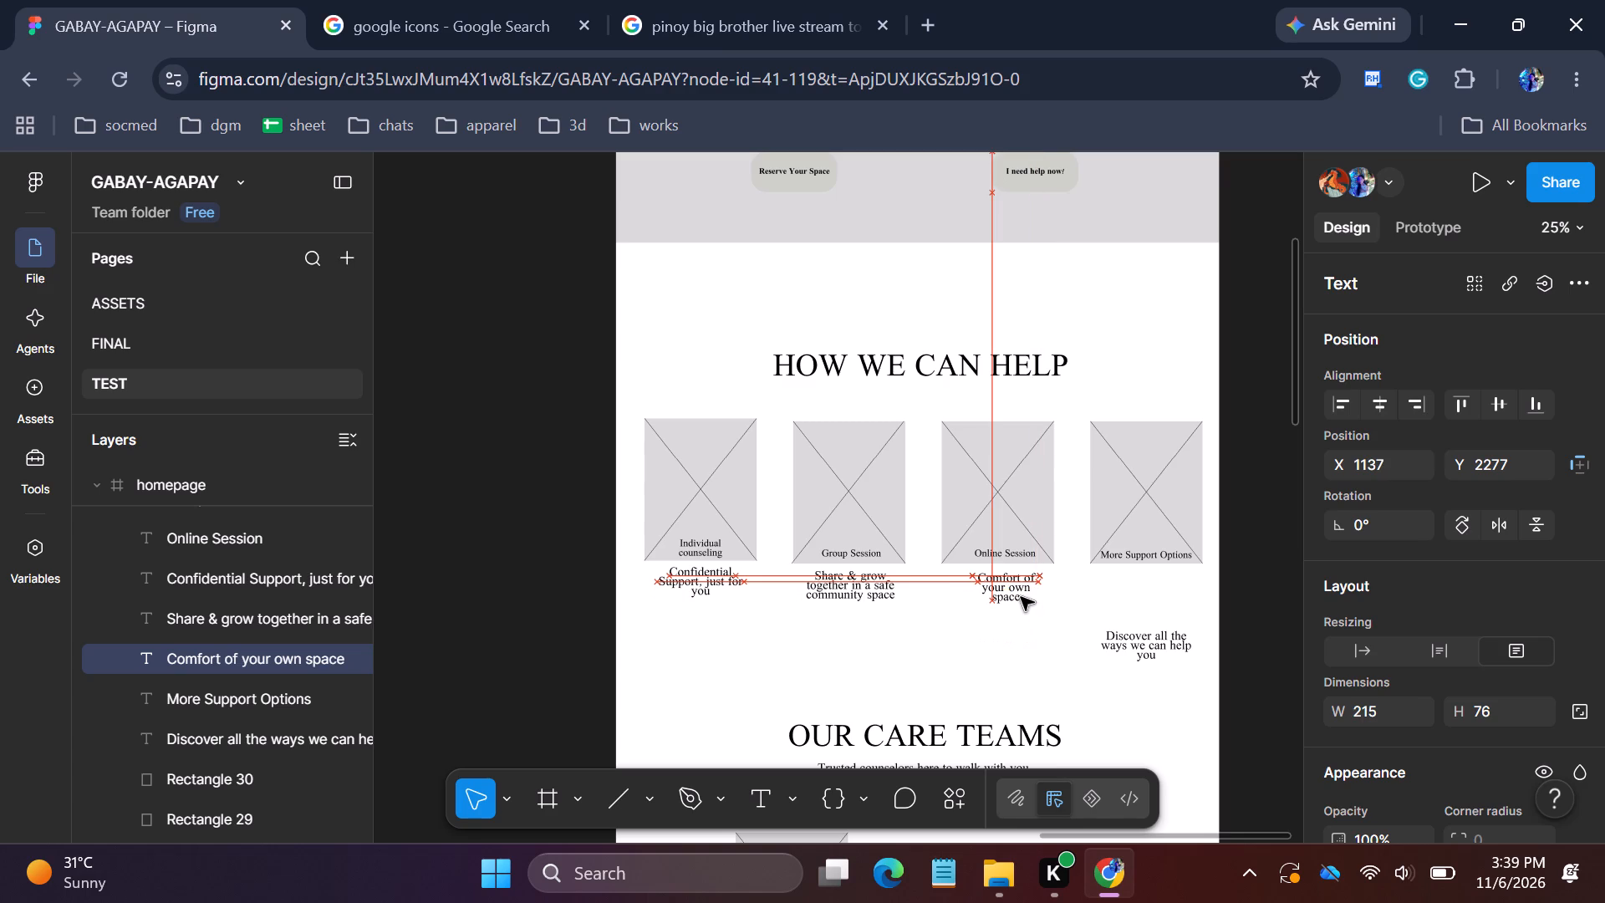
pyautogui.moveTo(1021, 597); pyautogui.dragTo(1016, 595)
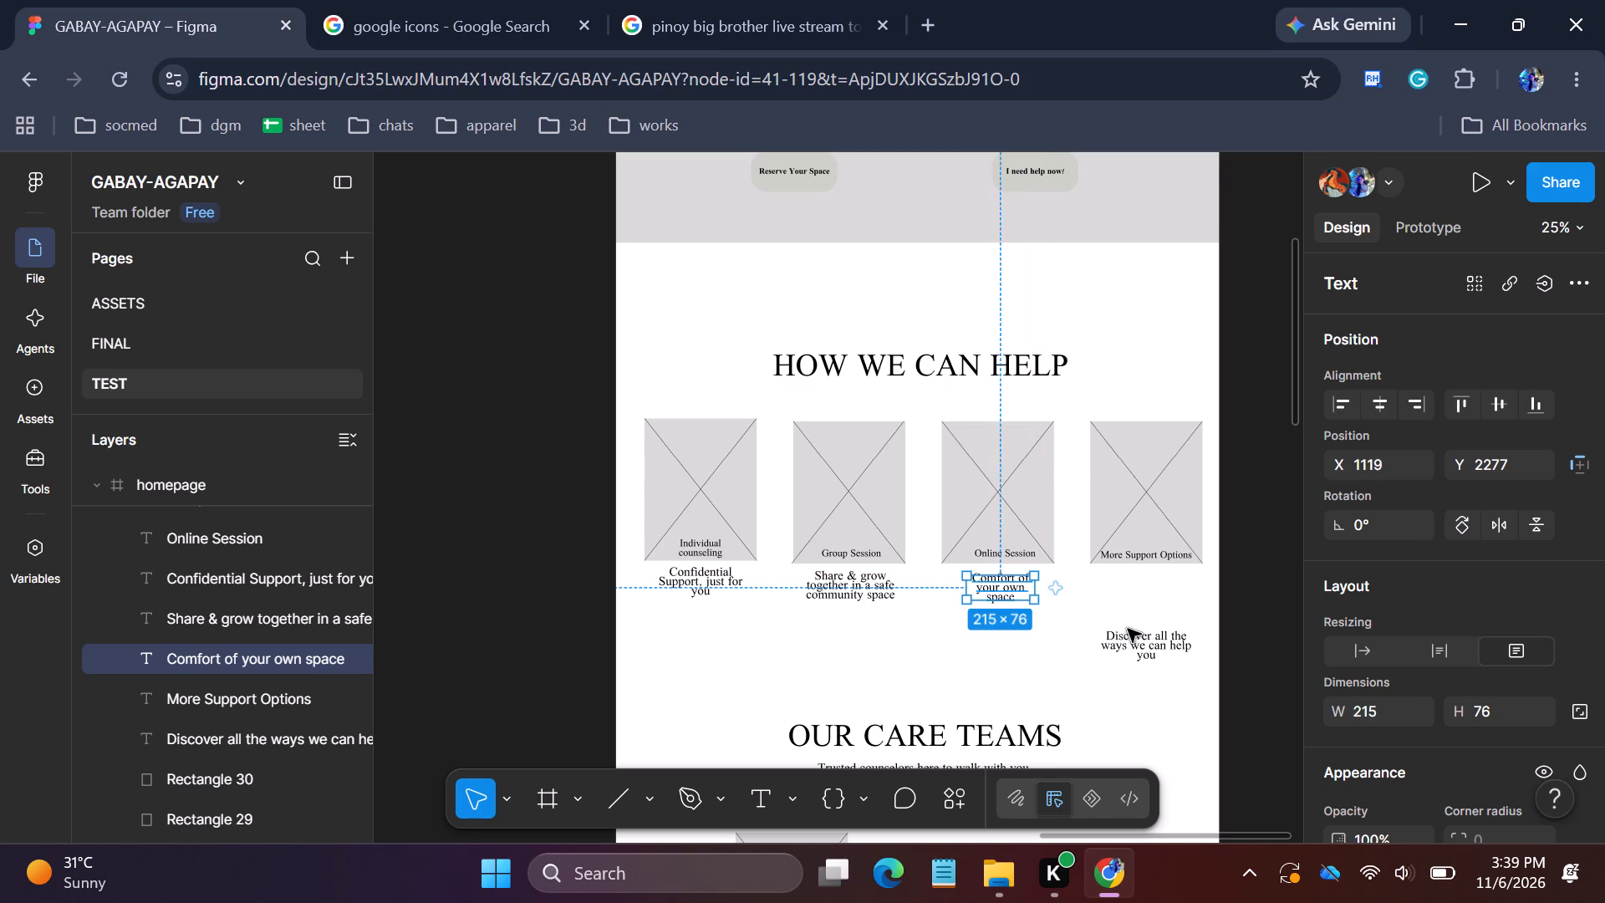
pyautogui.moveTo(1138, 649); pyautogui.dragTo(1134, 595)
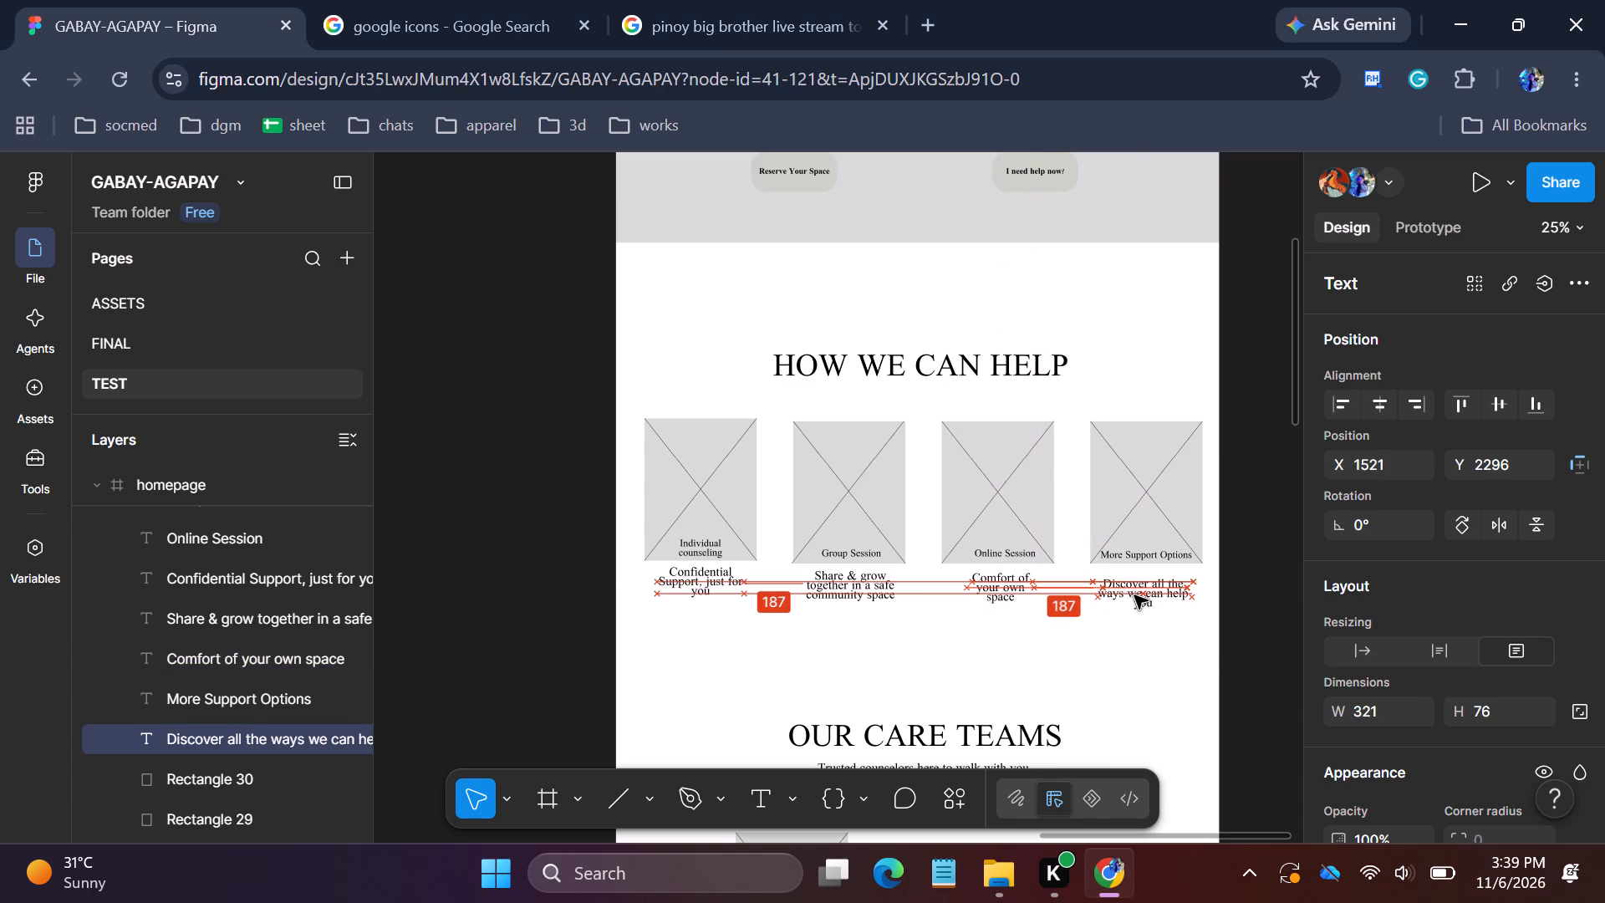
pyautogui.moveTo(1134, 595); pyautogui.dragTo(1139, 592)
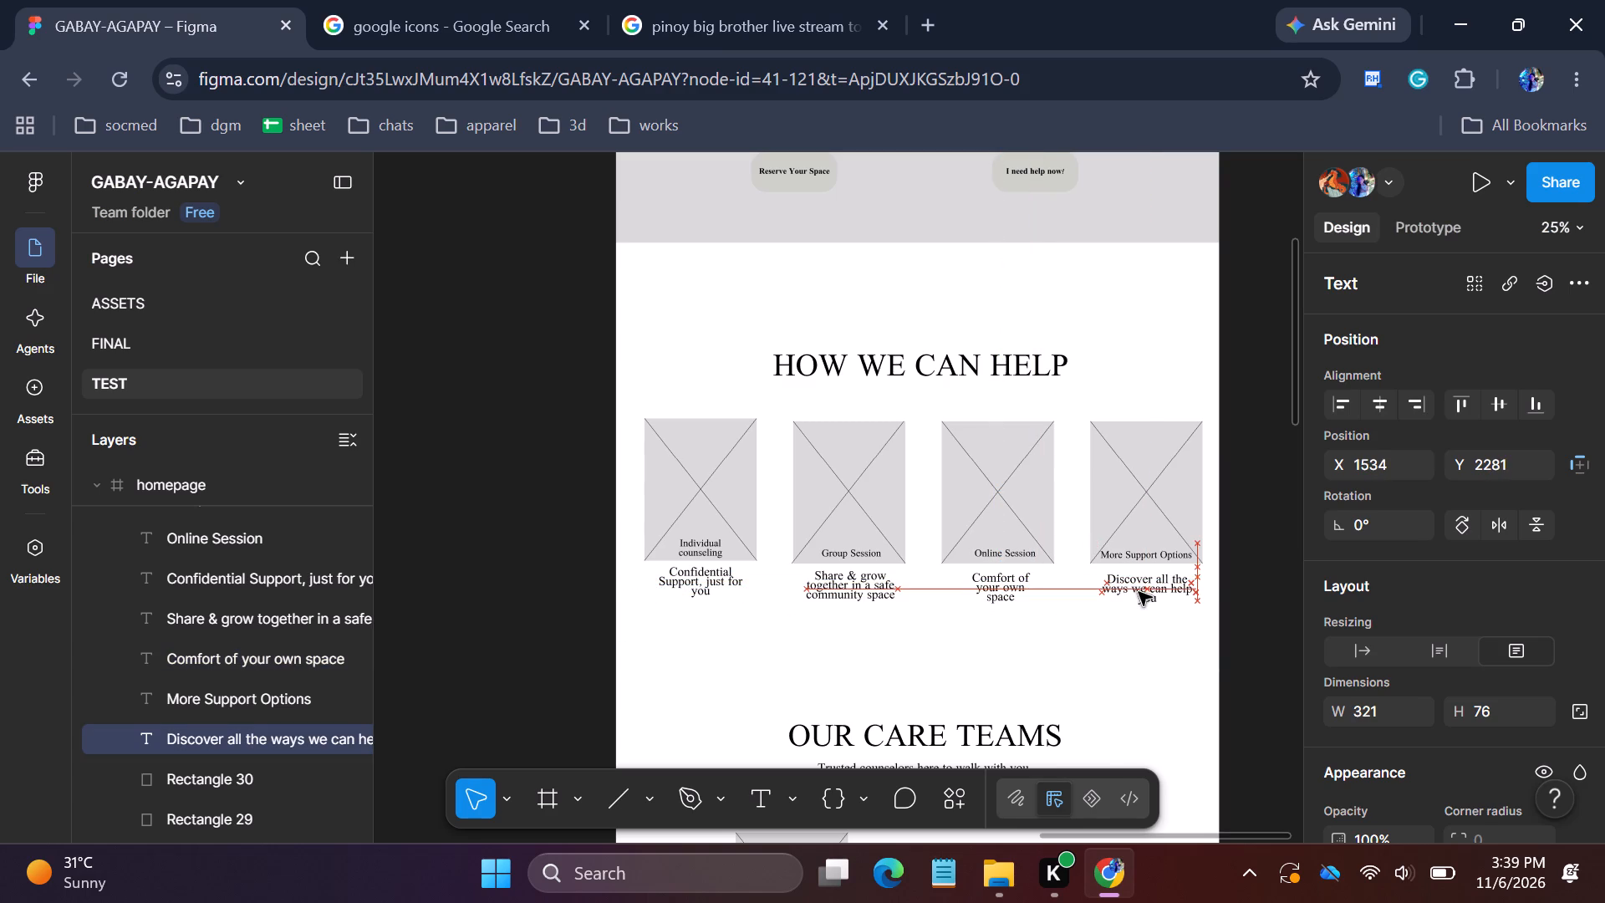
pyautogui.moveTo(1139, 592); pyautogui.dragTo(1139, 590)
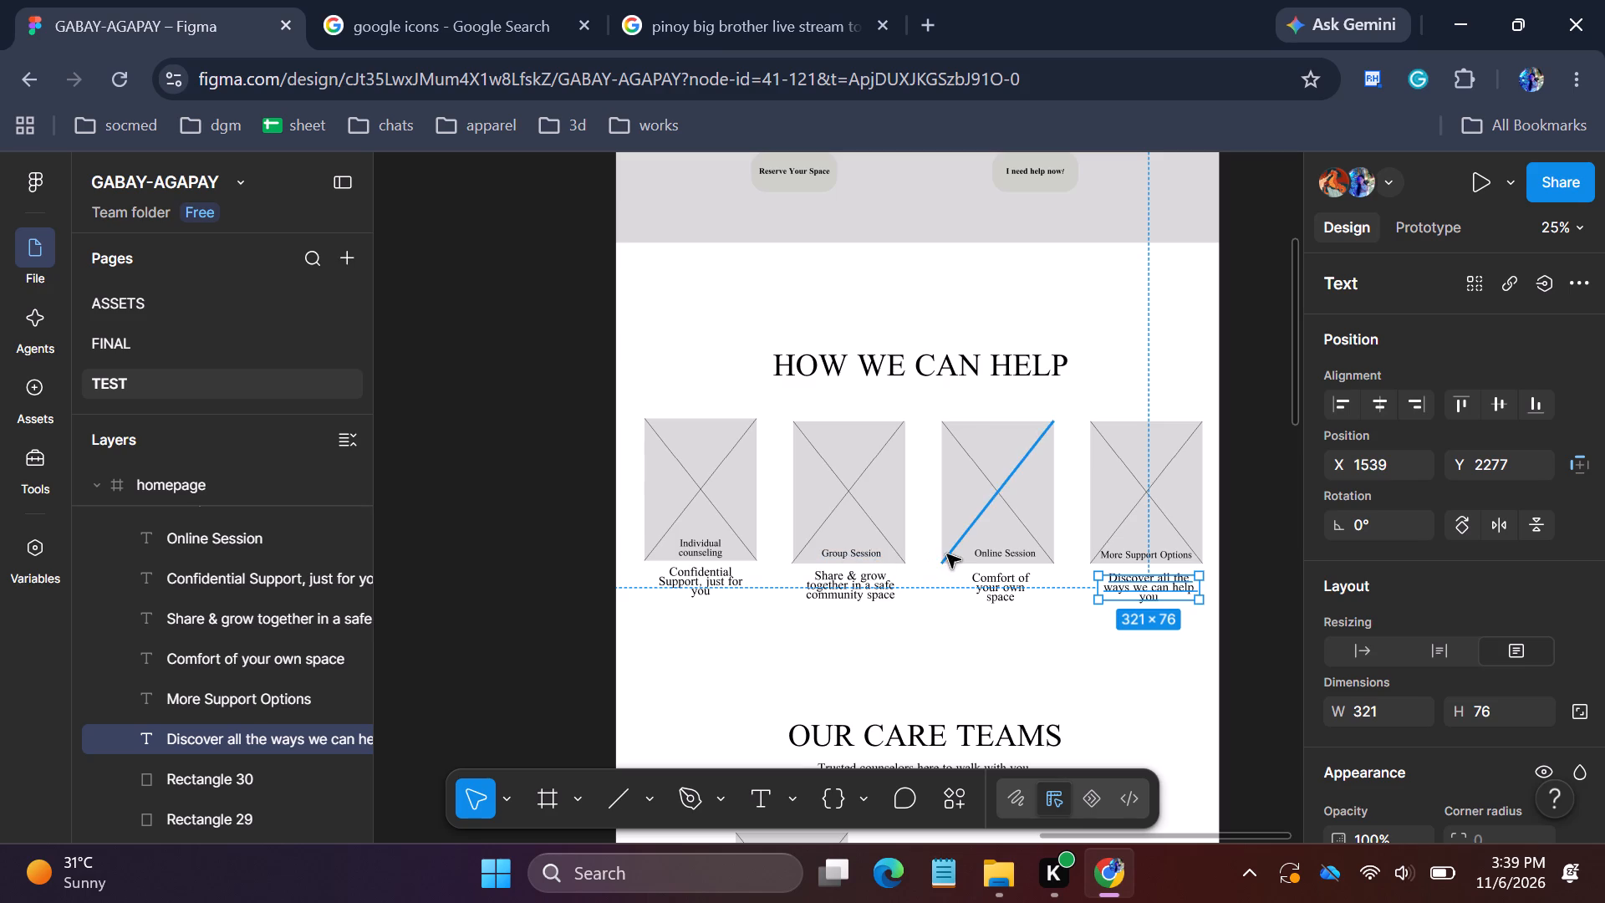
# Nudge the "Group Session" title to X 603, Y 2177.
pyautogui.click(834, 554)
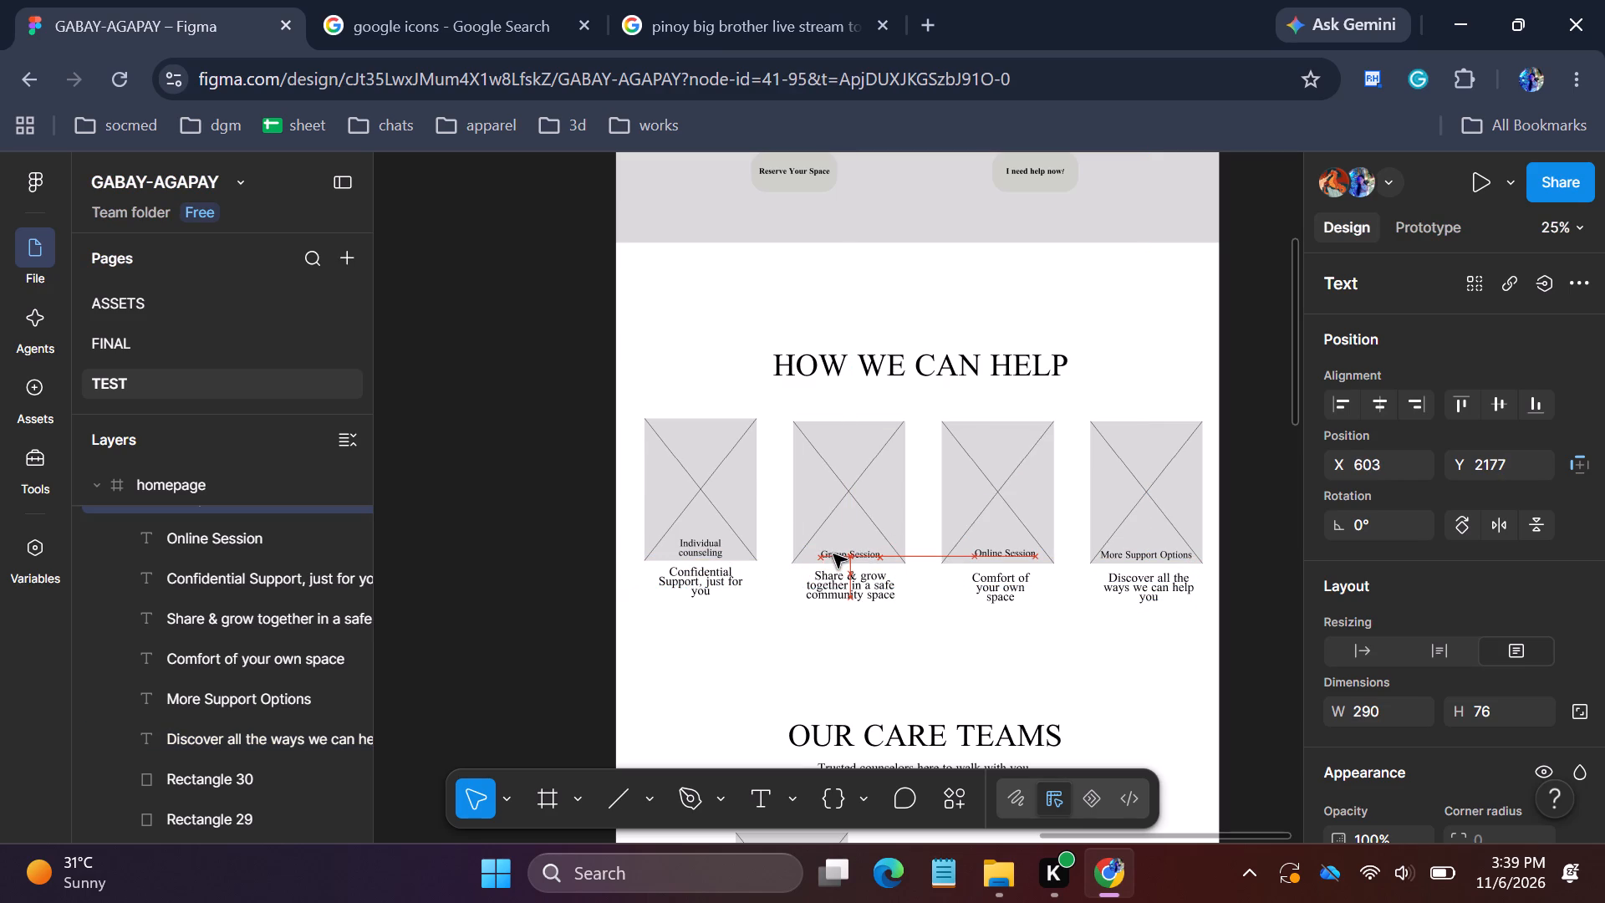
pyautogui.click(808, 658)
# Widen the "Individual counseling" title to 283 so it fits one line, and recentre it at the first placeholder's bottom.
pyautogui.click(704, 550)
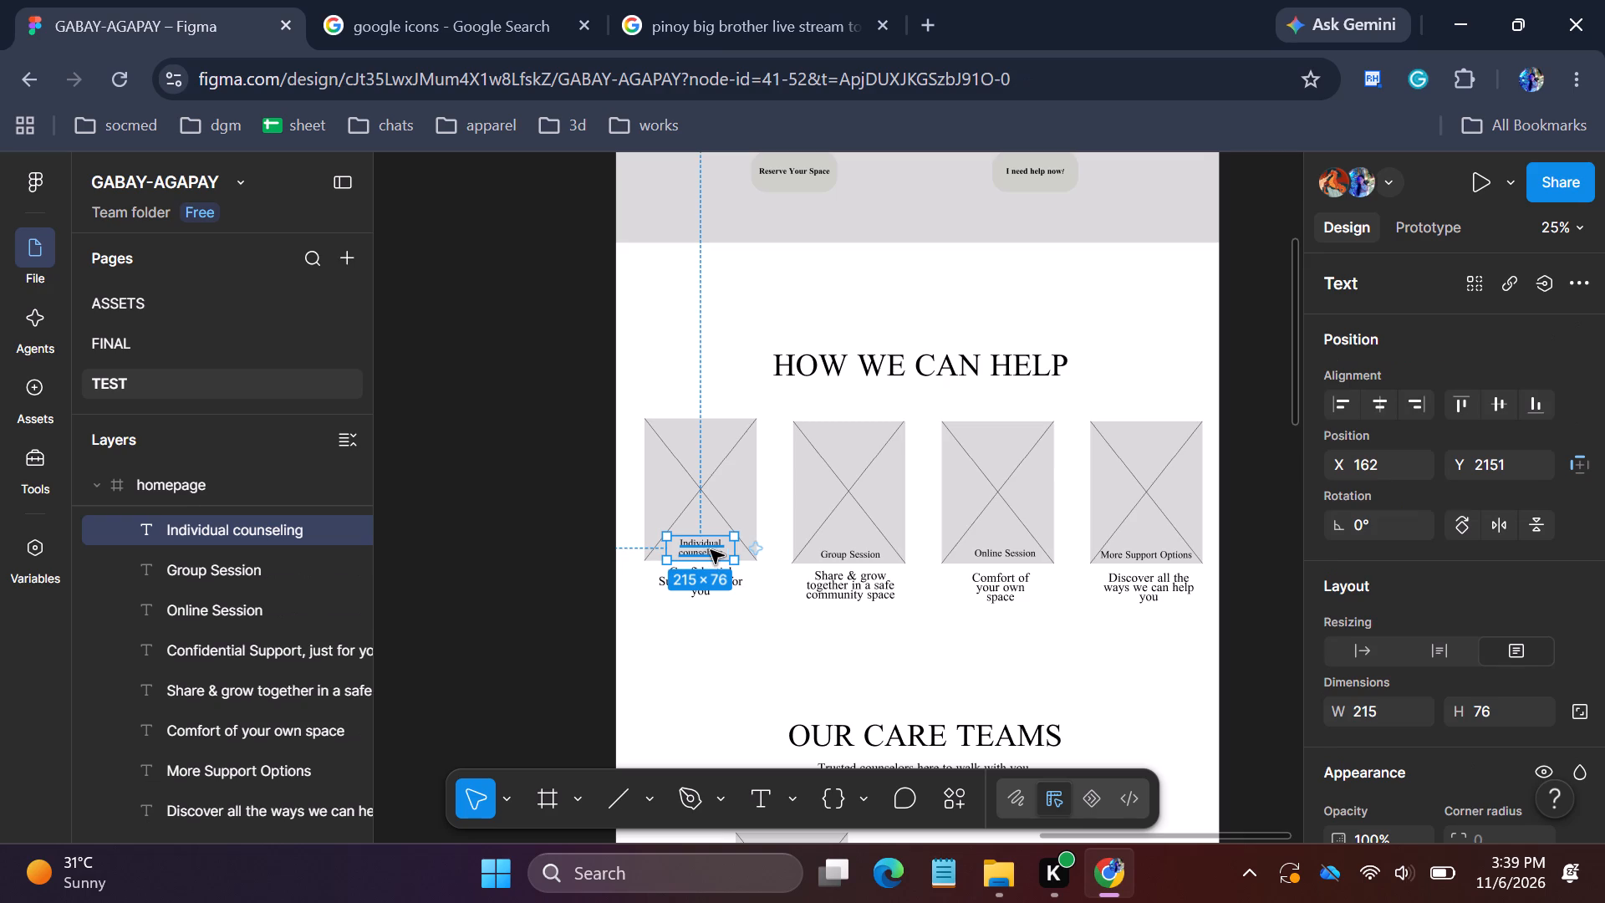
pyautogui.moveTo(736, 549); pyautogui.dragTo(757, 552)
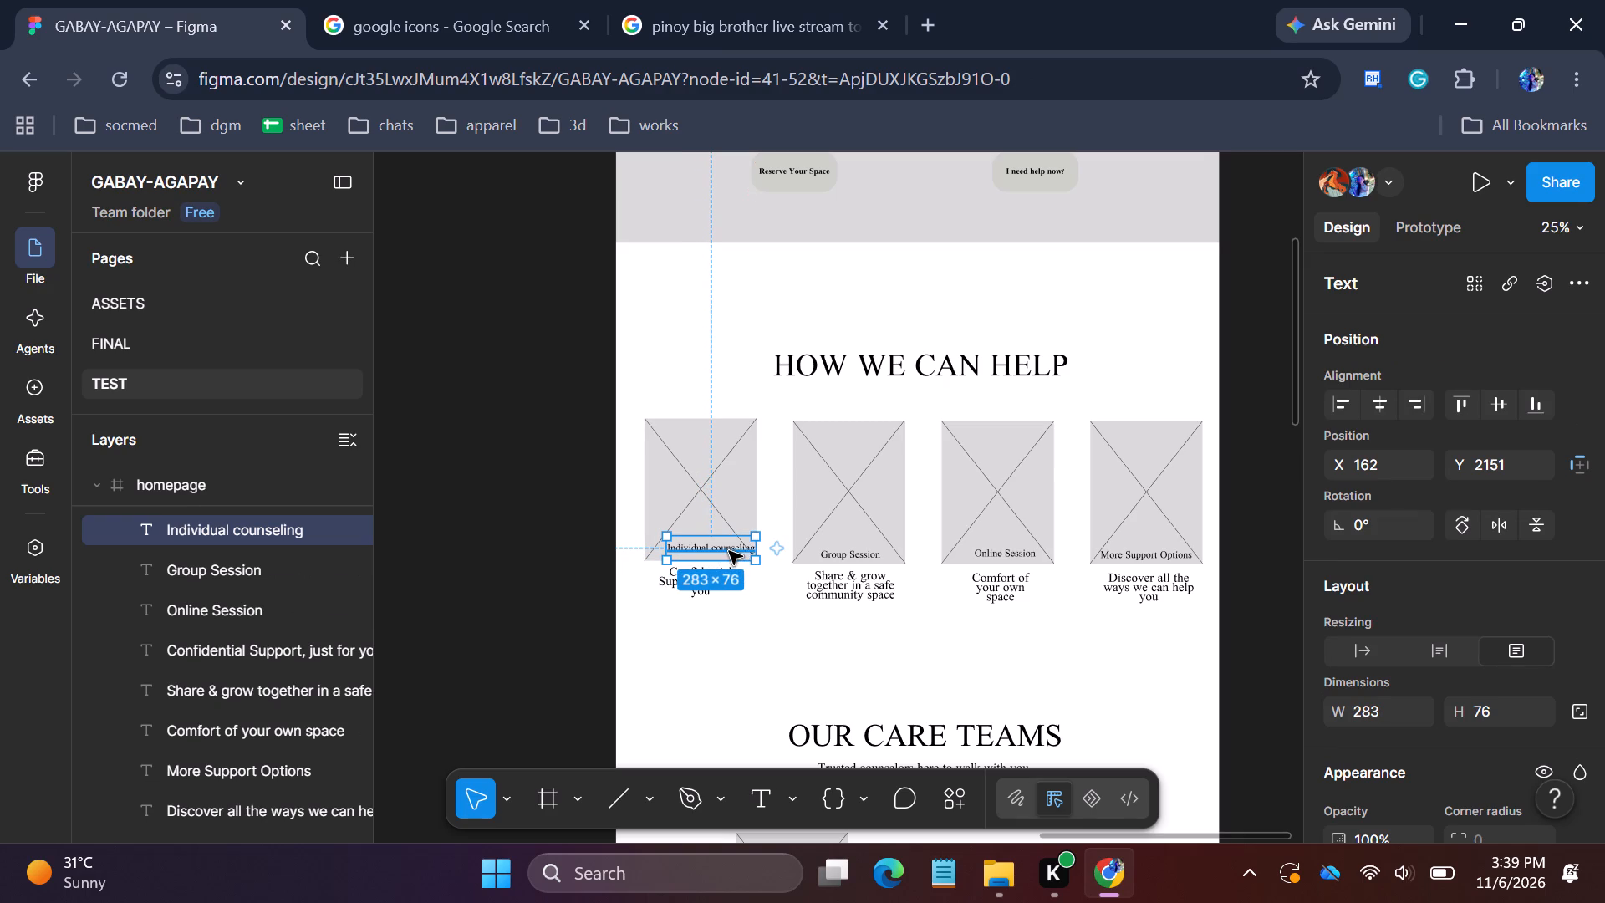
pyautogui.moveTo(727, 550); pyautogui.dragTo(718, 552)
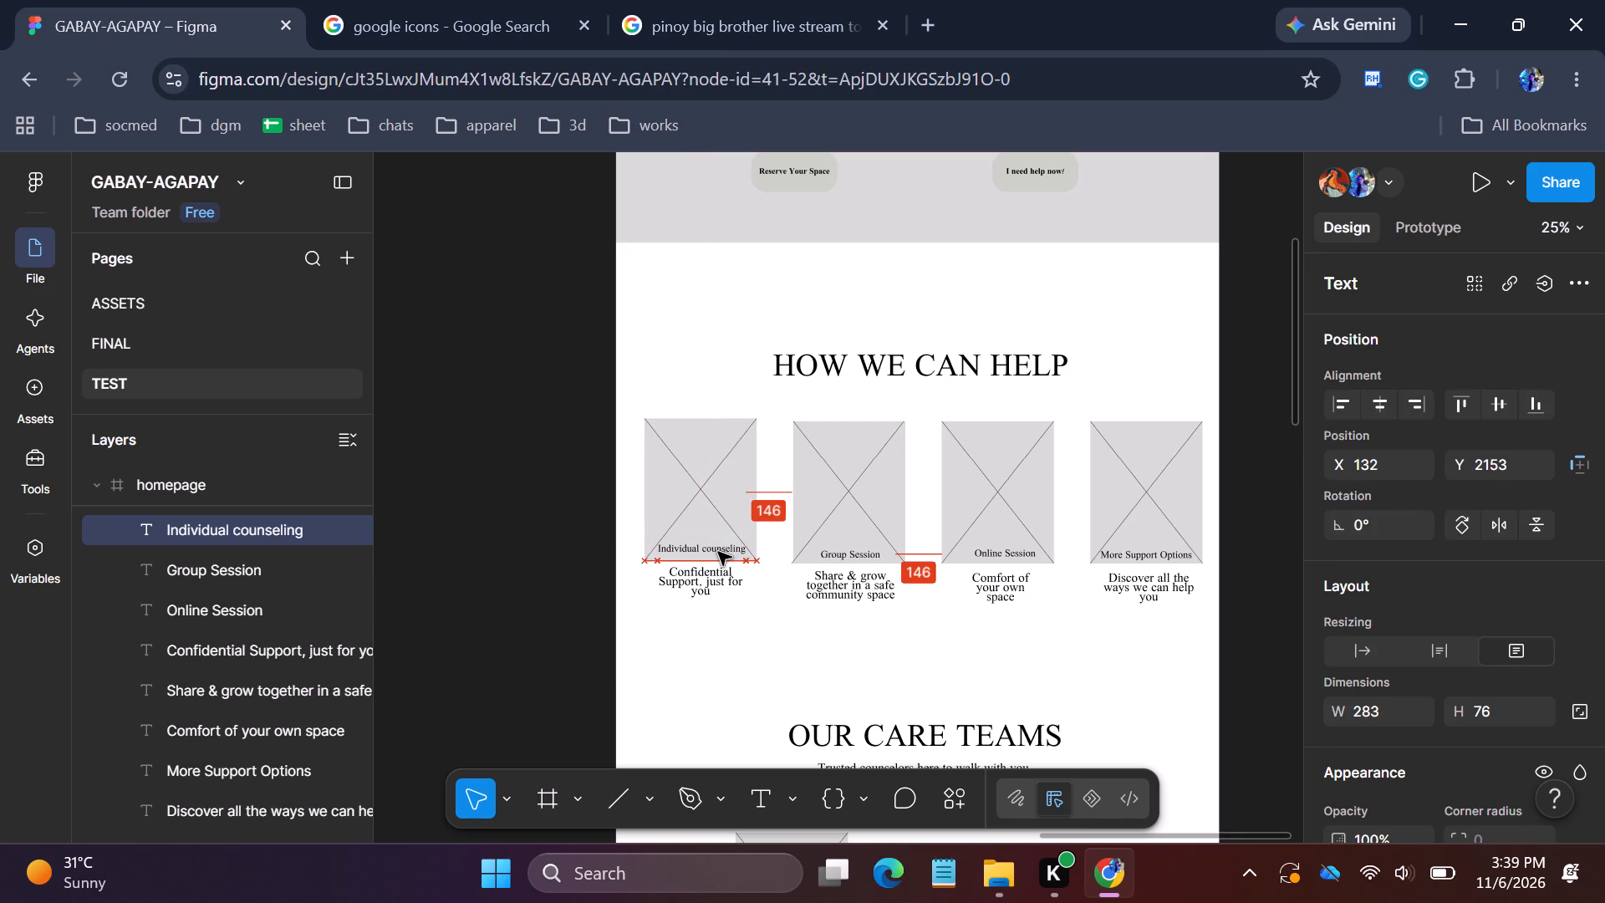
pyautogui.moveTo(718, 552); pyautogui.dragTo(720, 555)
pyautogui.click(938, 688)
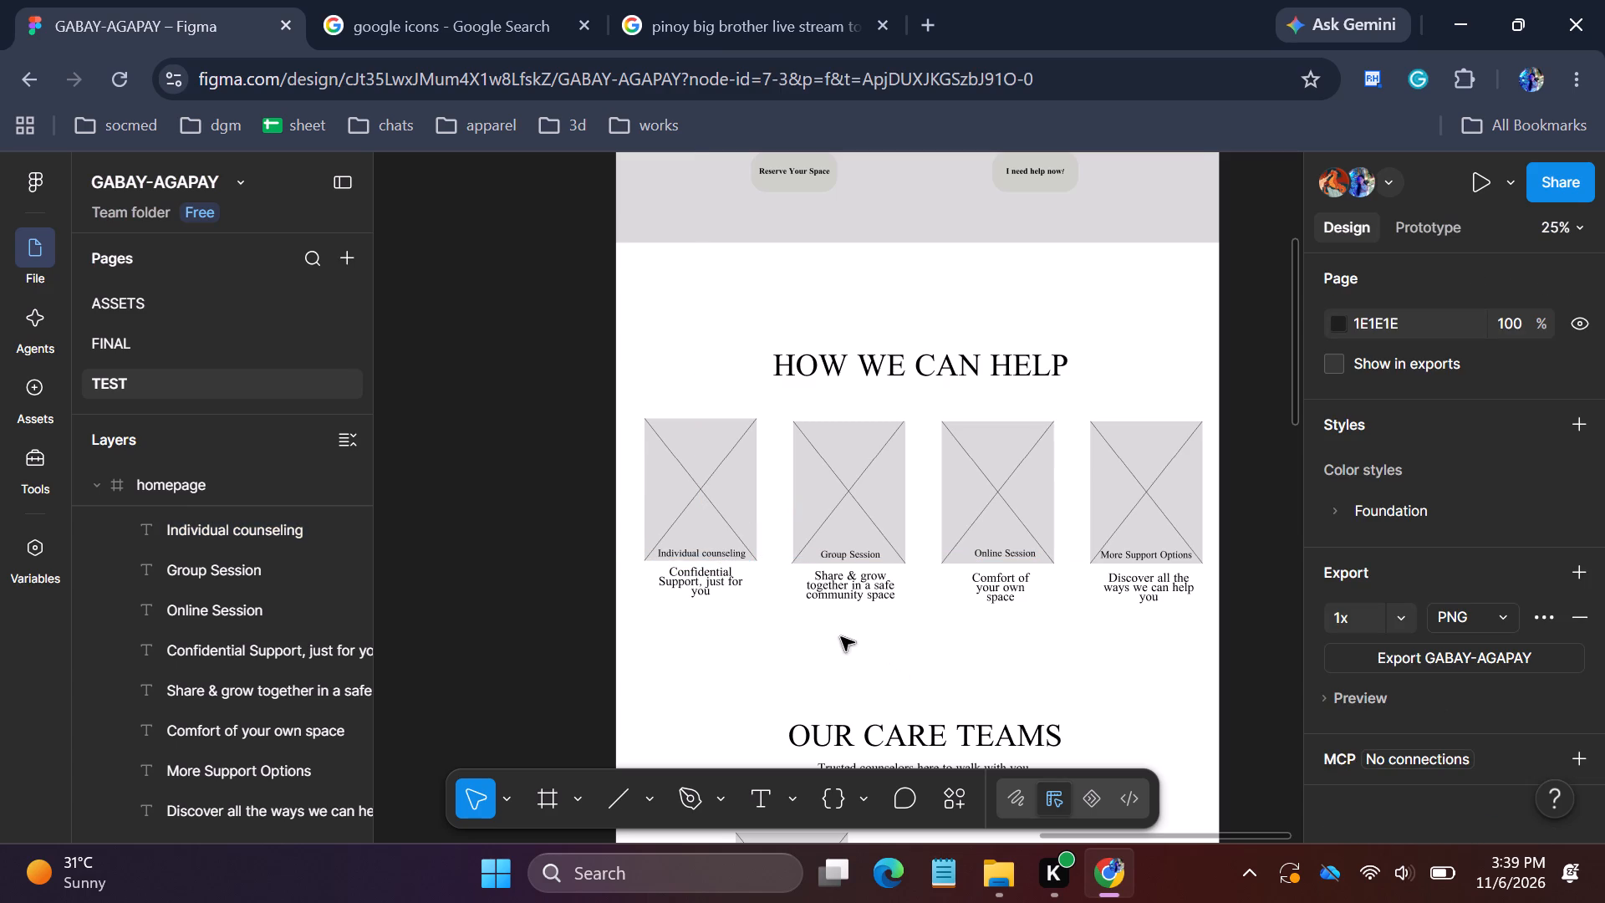
# Nudge the "Group Session" and "Online Session" titles to Y 2182, placing "Online Session" at X 1130.
pyautogui.click(1555, 224)
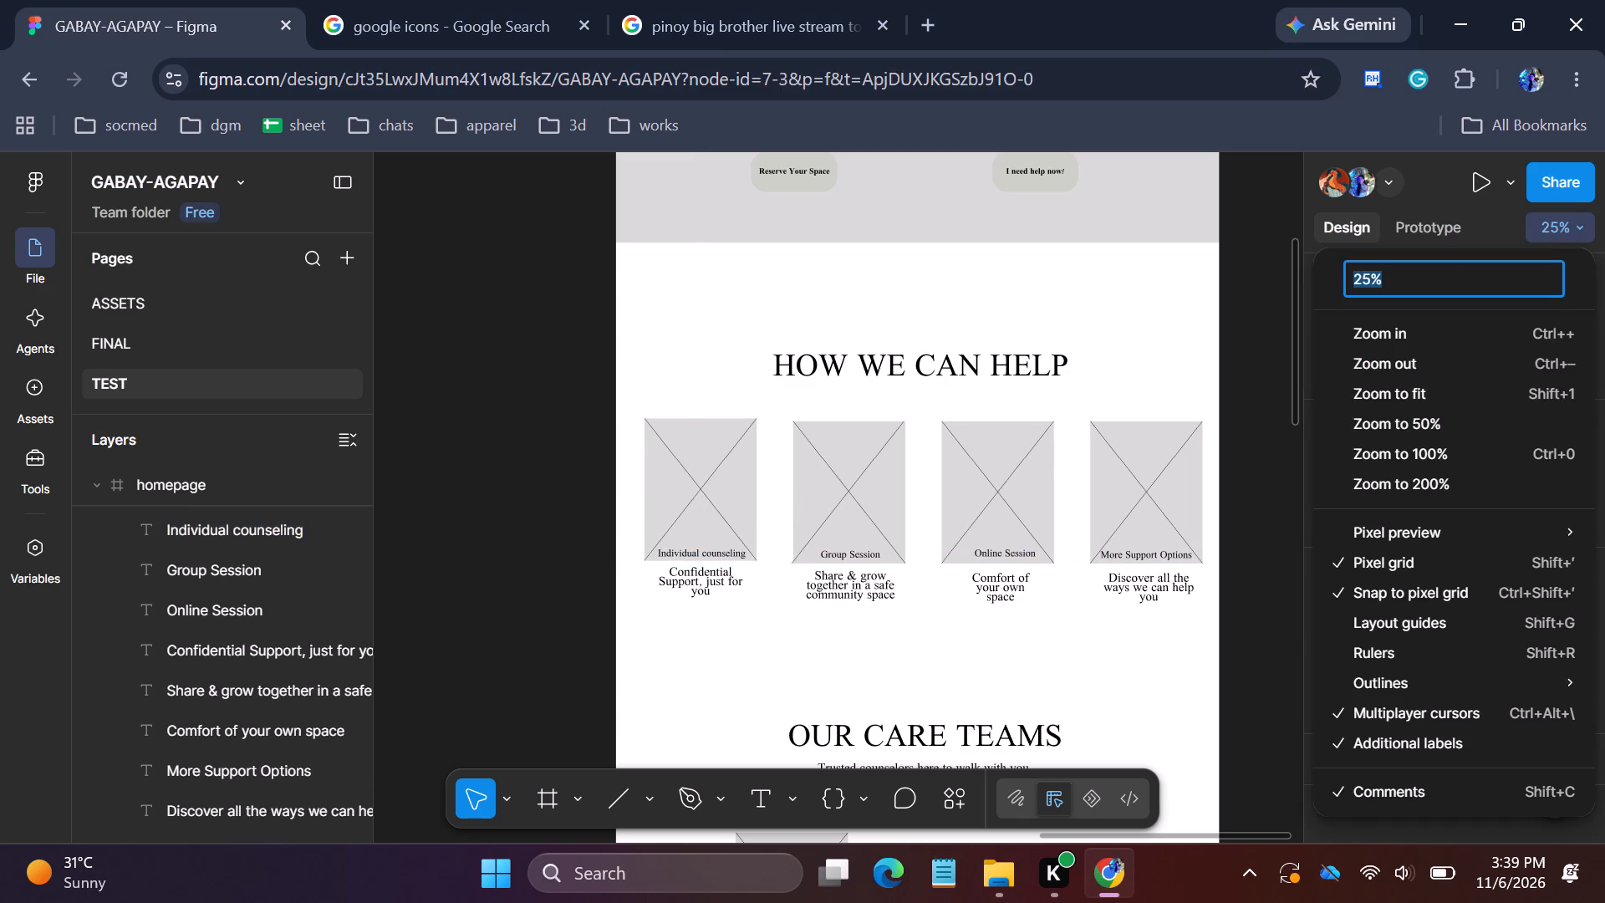
pyautogui.click(1443, 335)
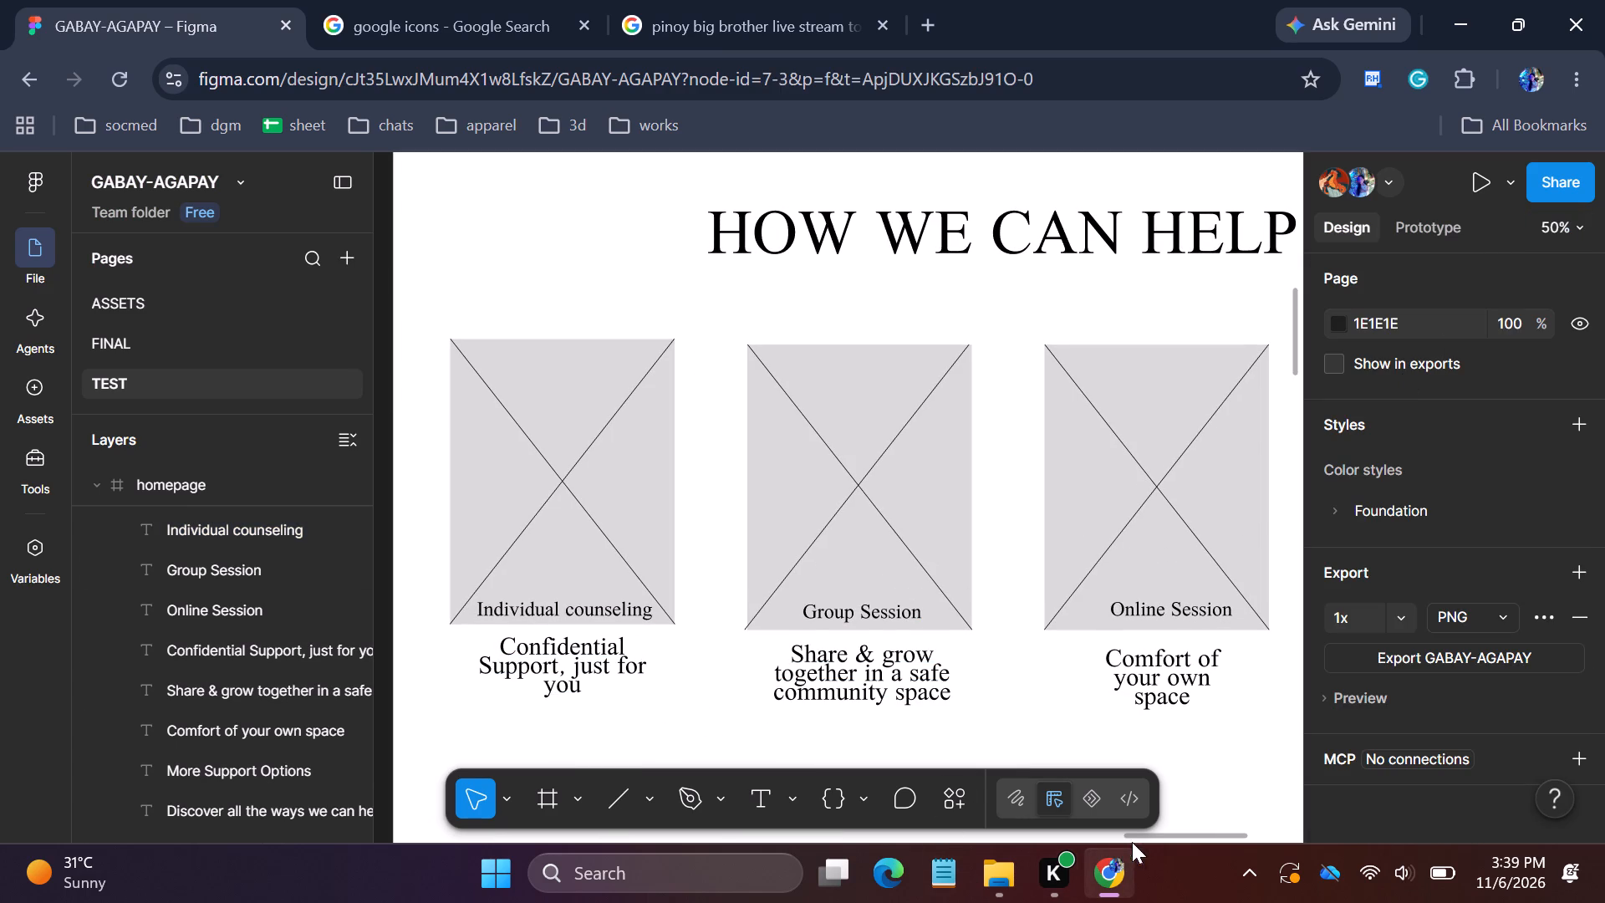
pyautogui.moveTo(1141, 829); pyautogui.dragTo(1174, 829)
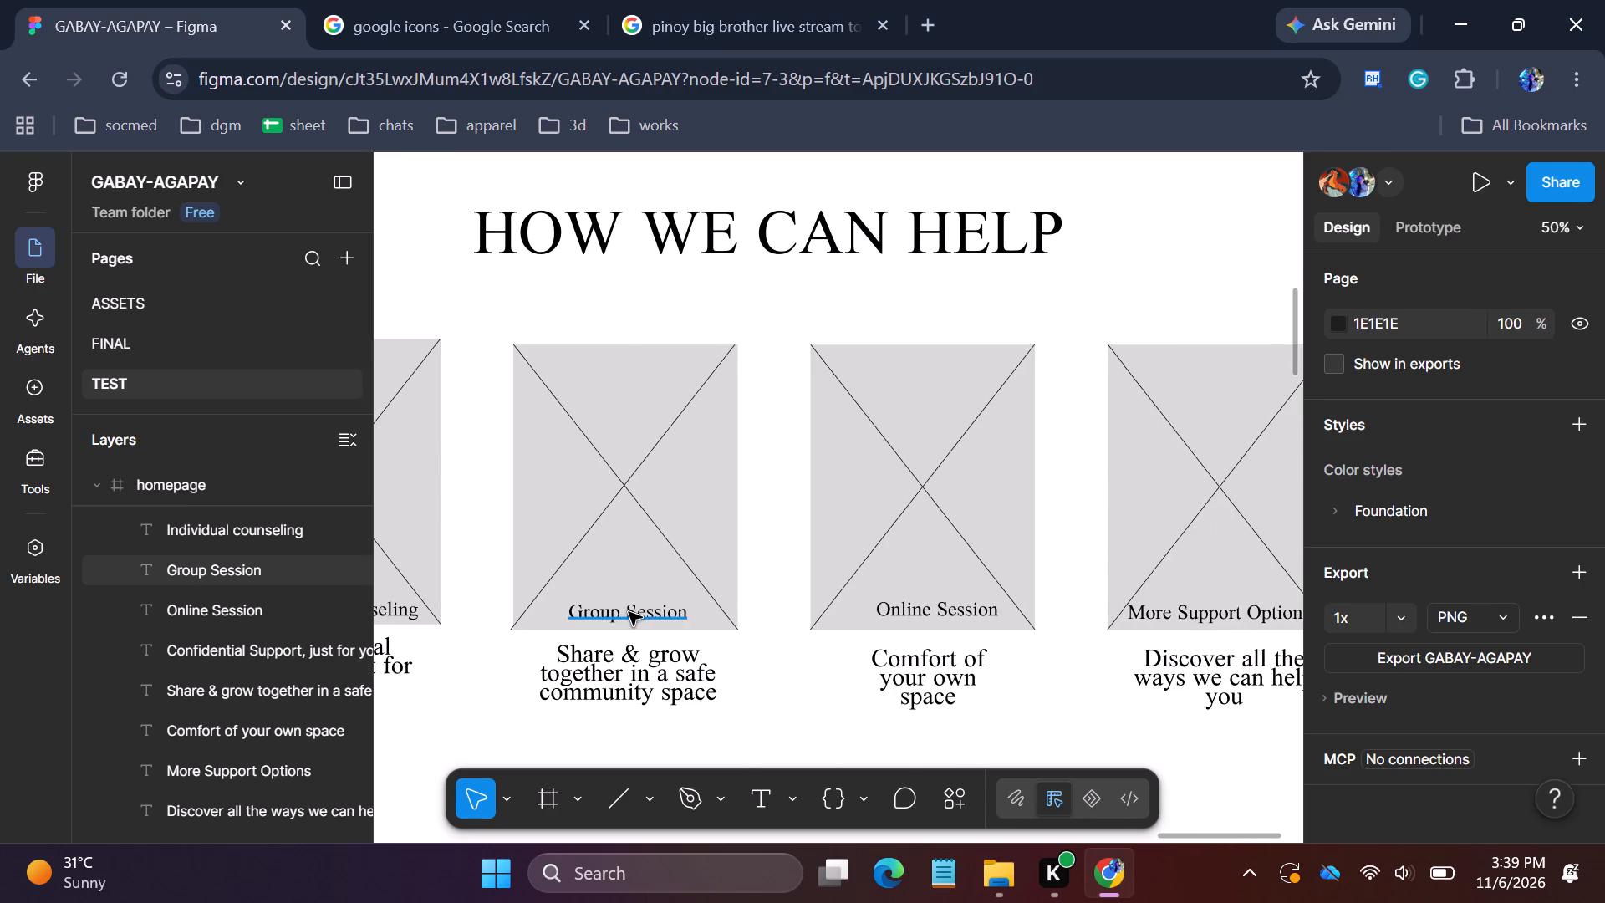
pyautogui.click(629, 613)
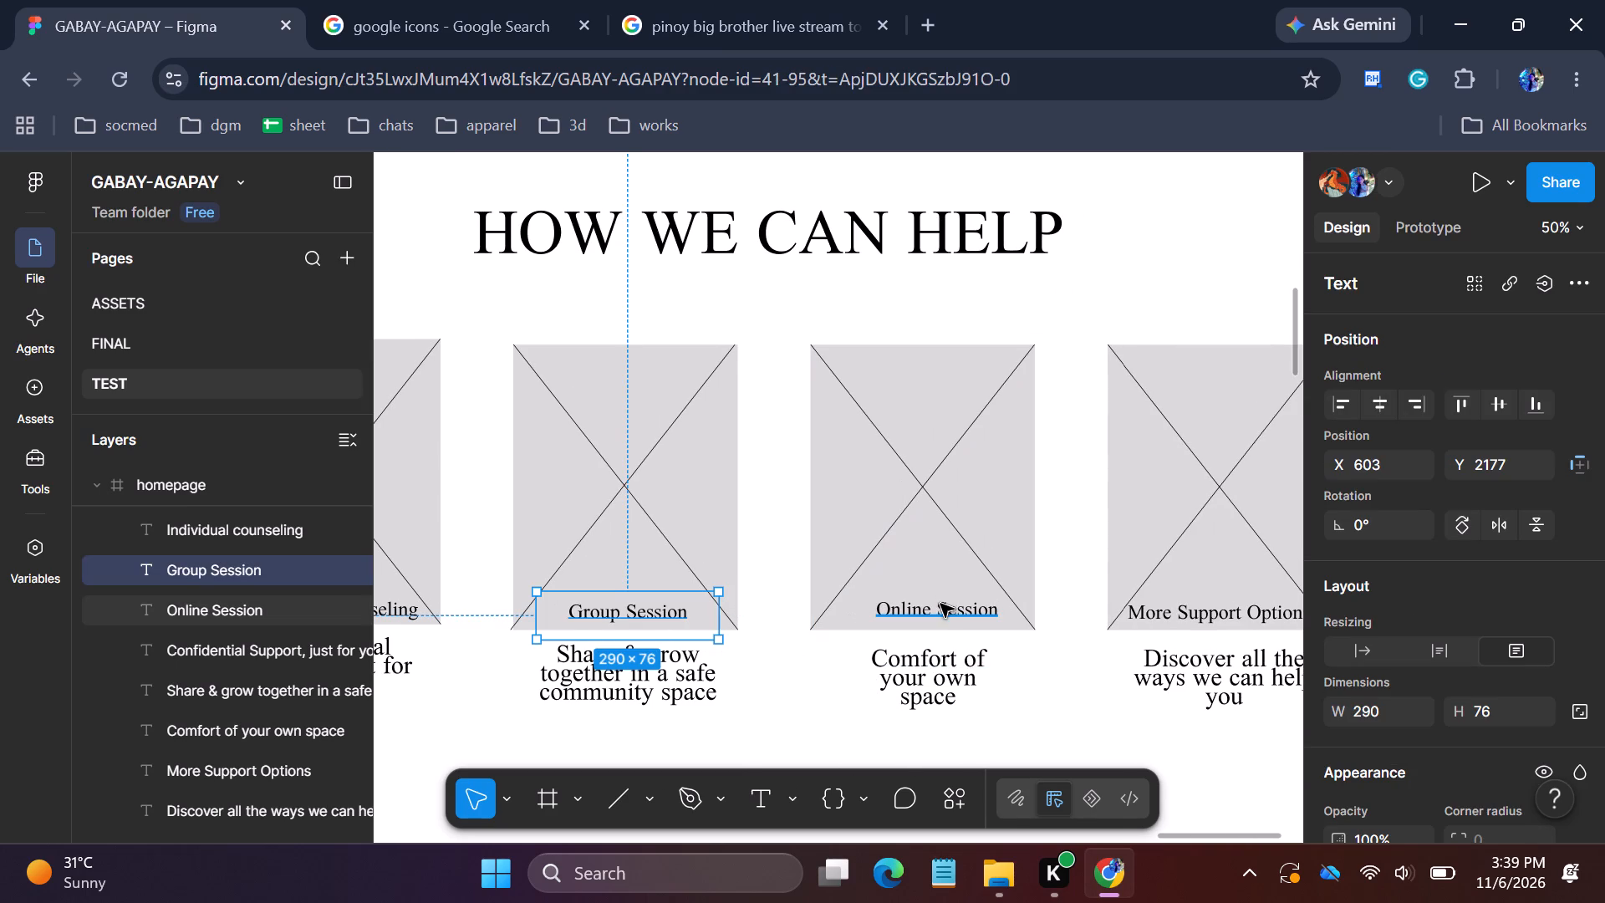
pyautogui.click(651, 616)
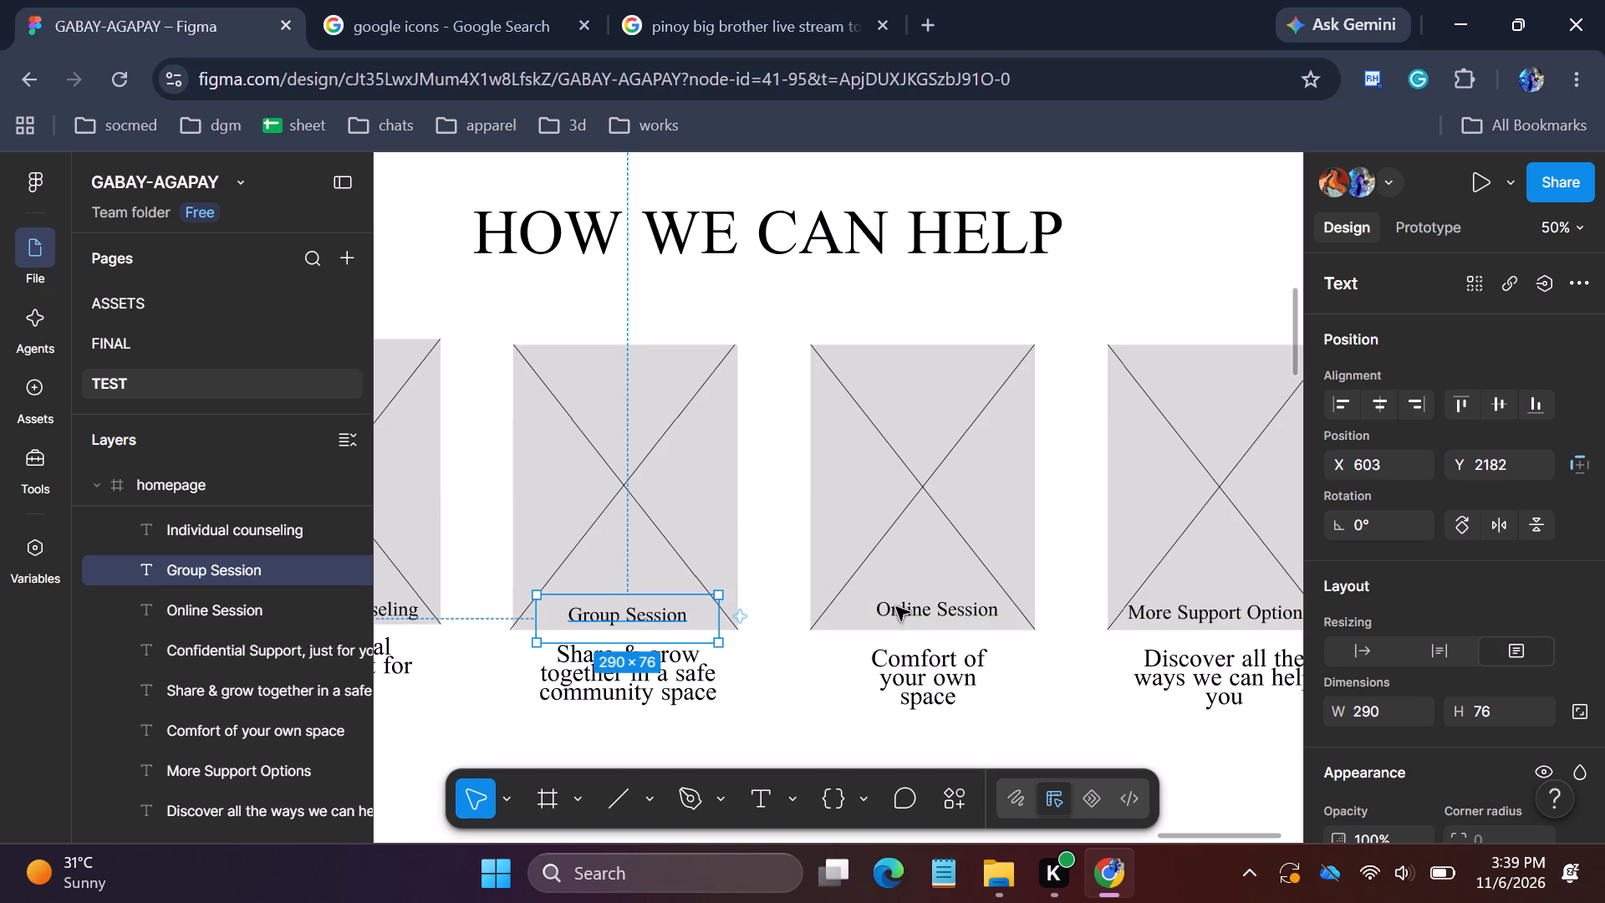
pyautogui.click(919, 611)
pyautogui.click(919, 611)
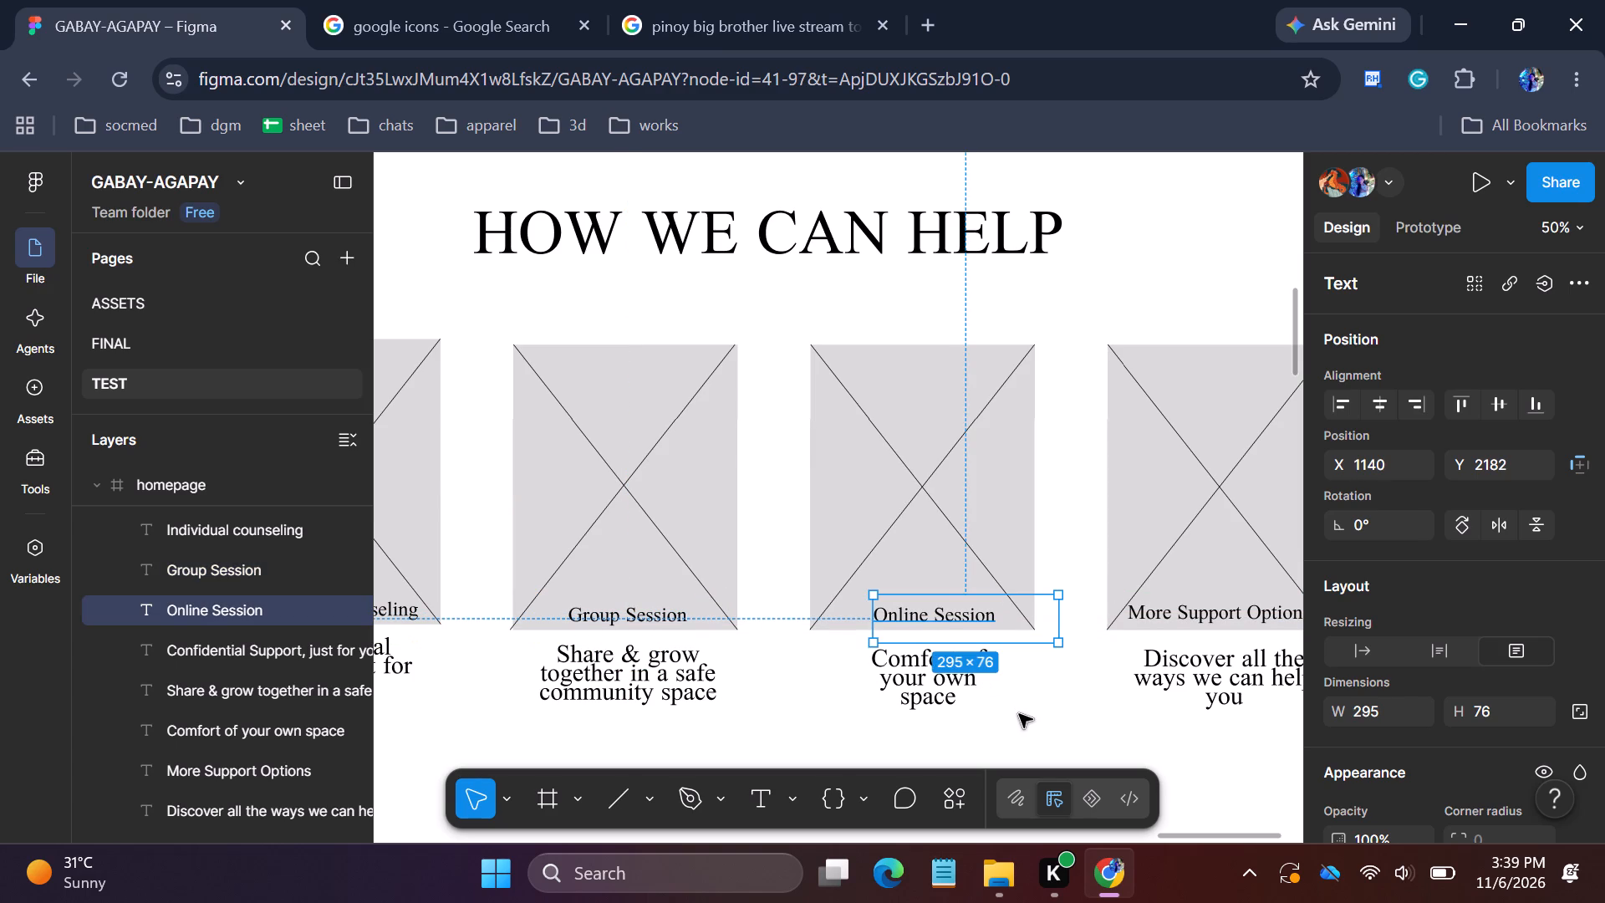
pyautogui.click(1025, 715)
pyautogui.click(933, 614)
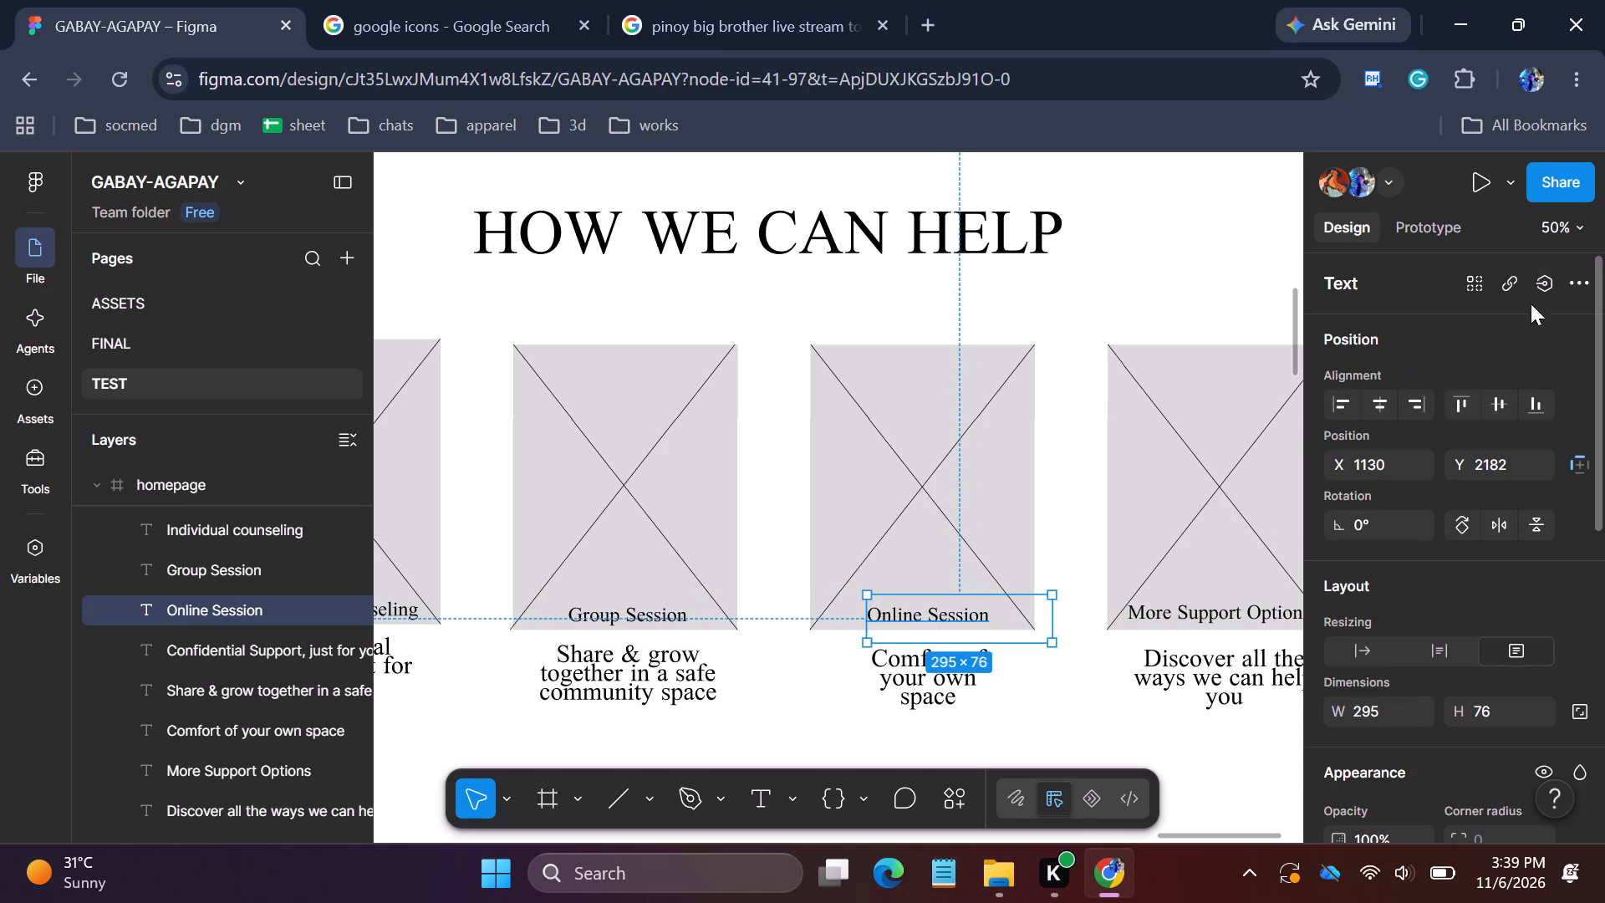
# Widen the "Comfort of your own space" description to 256 and centre it under the third placeholder, at X 1093, Y 2261.
pyautogui.click(1563, 232)
pyautogui.click(1476, 369)
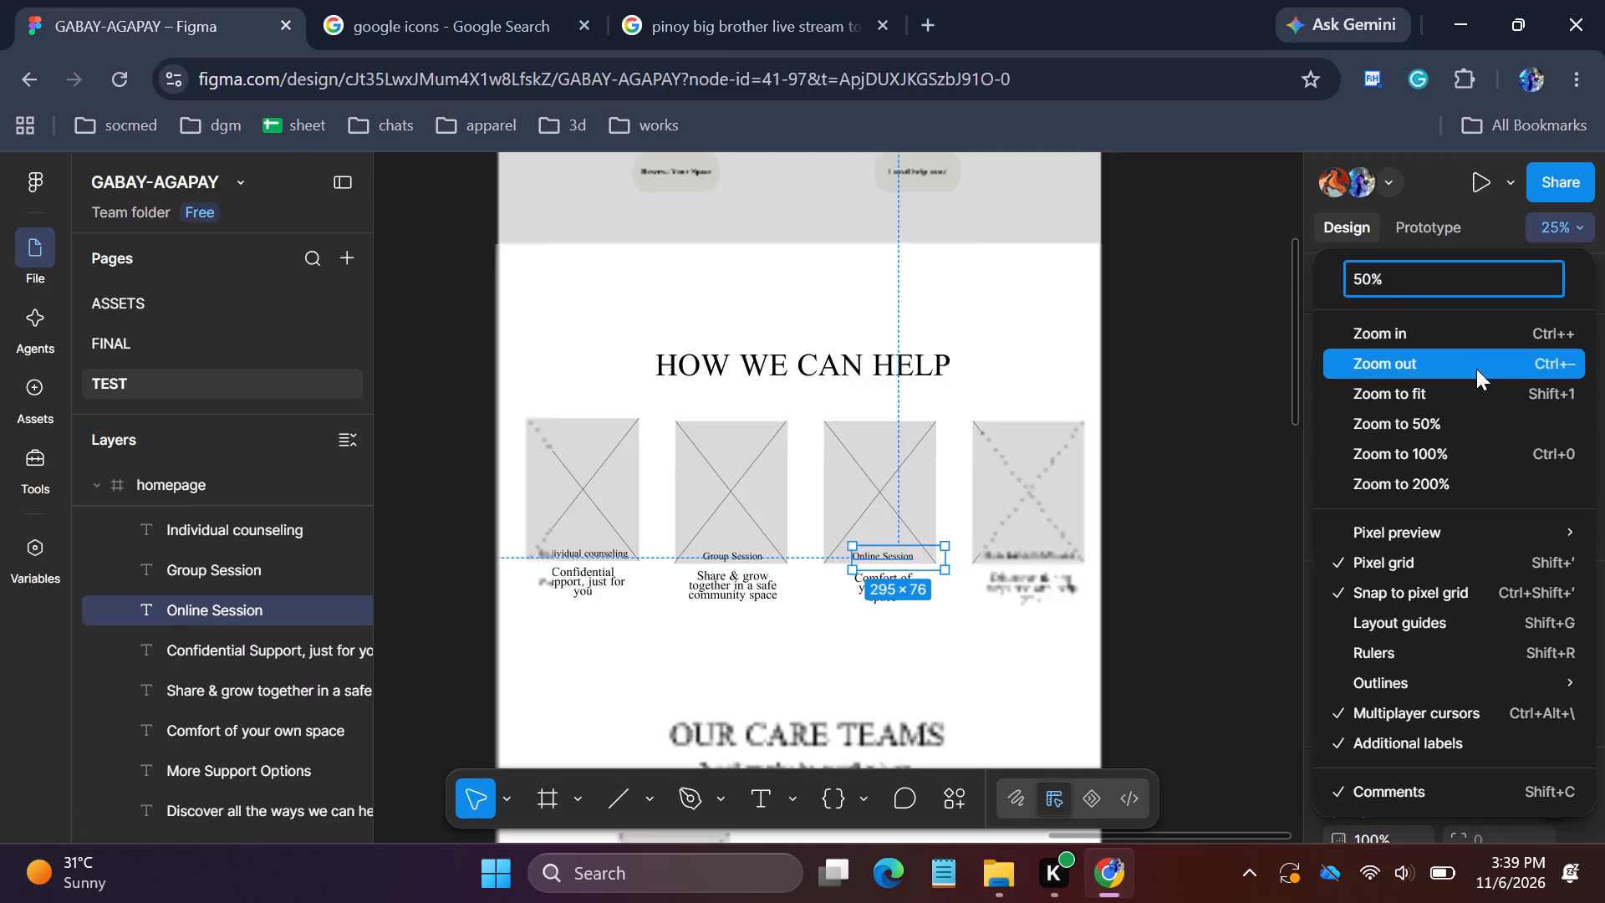
pyautogui.click(1037, 655)
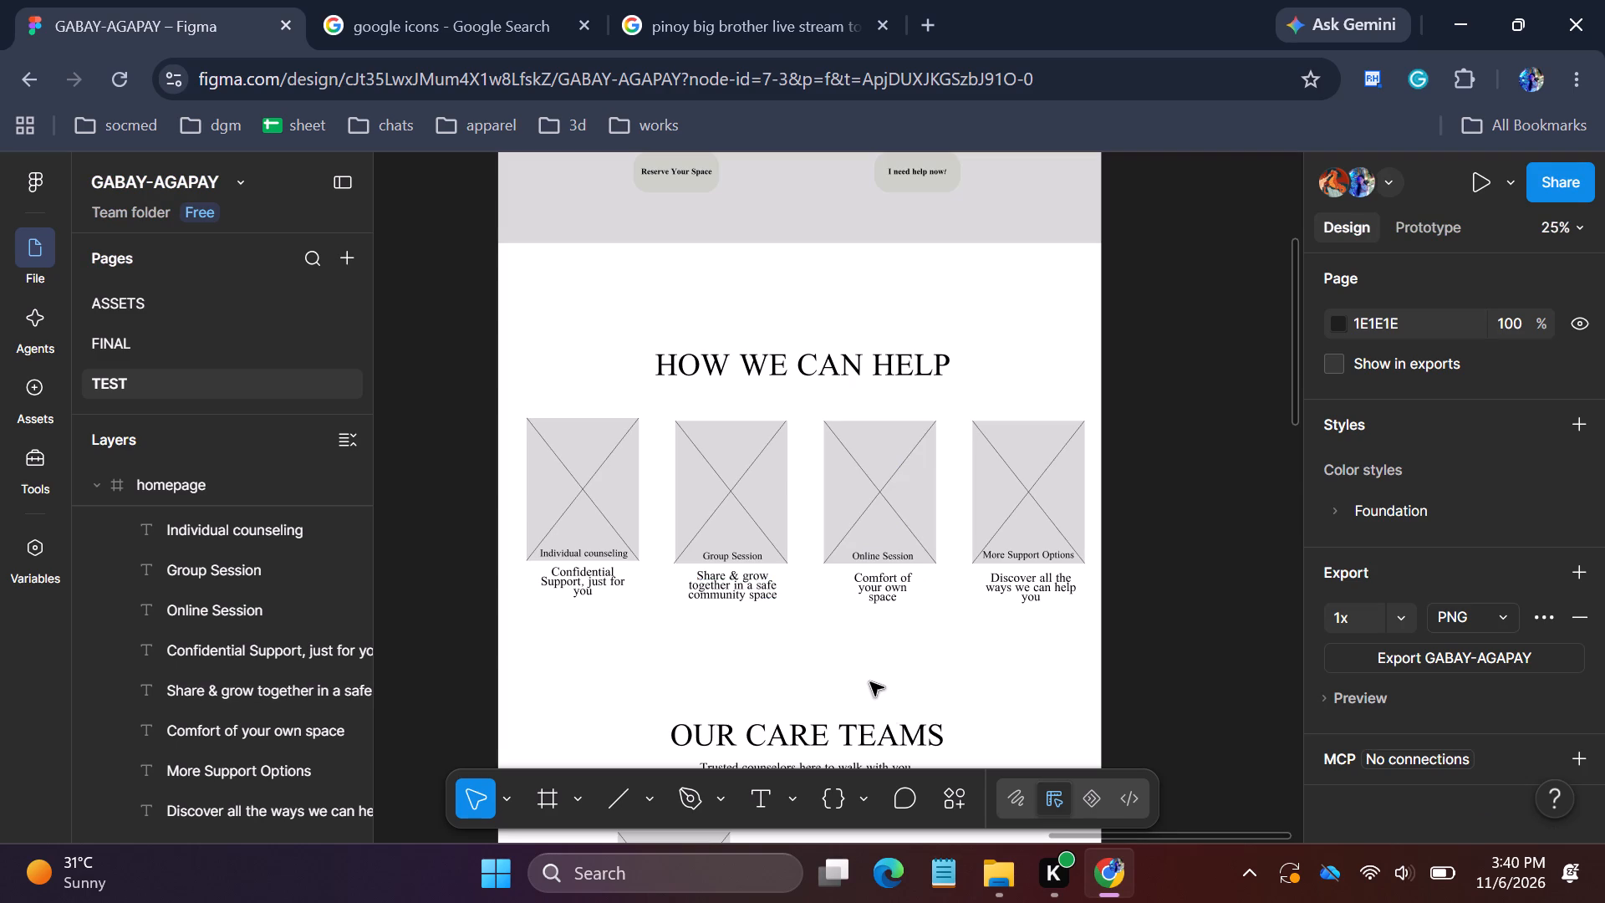
pyautogui.click(870, 584)
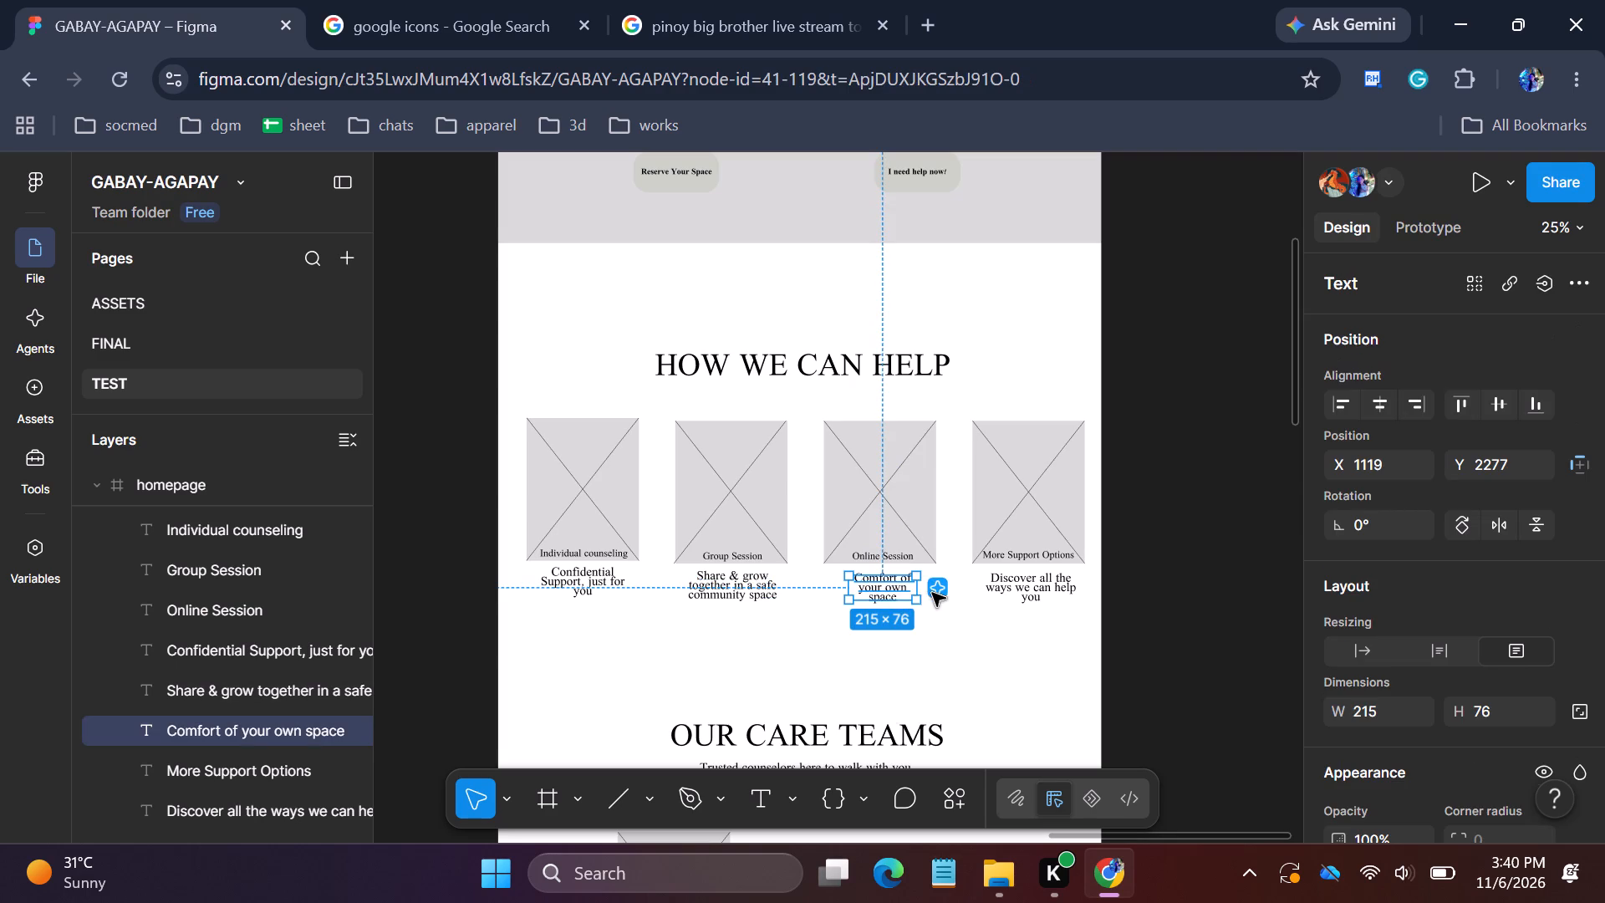
pyautogui.moveTo(920, 588); pyautogui.dragTo(930, 588)
pyautogui.moveTo(884, 588); pyautogui.dragTo(877, 584)
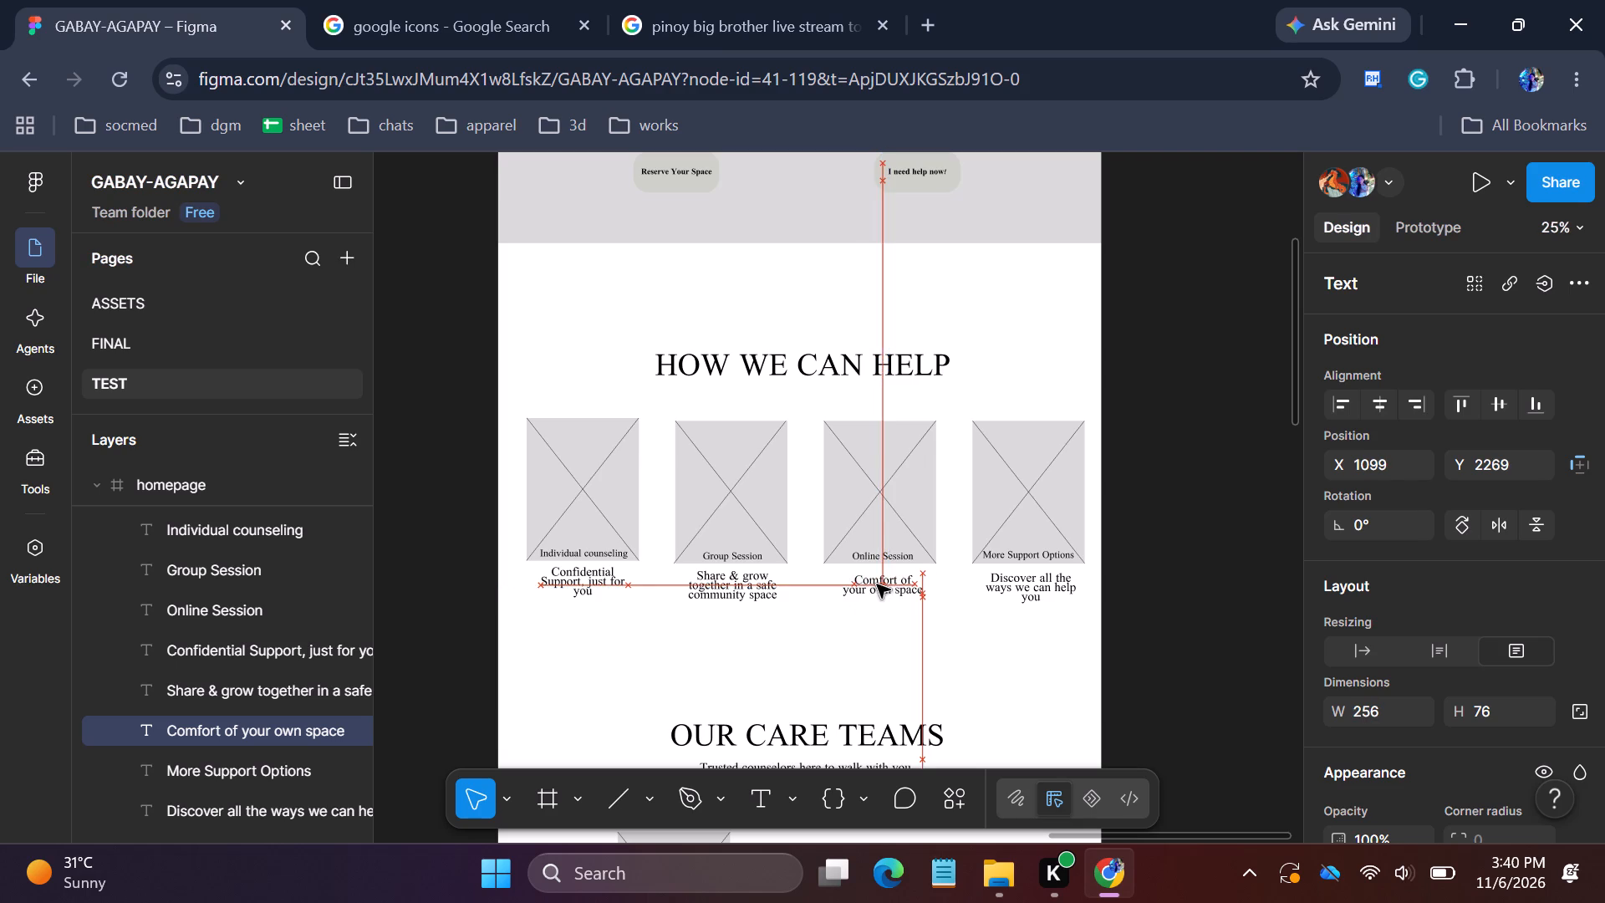
pyautogui.moveTo(877, 584); pyautogui.dragTo(876, 584)
pyautogui.click(922, 638)
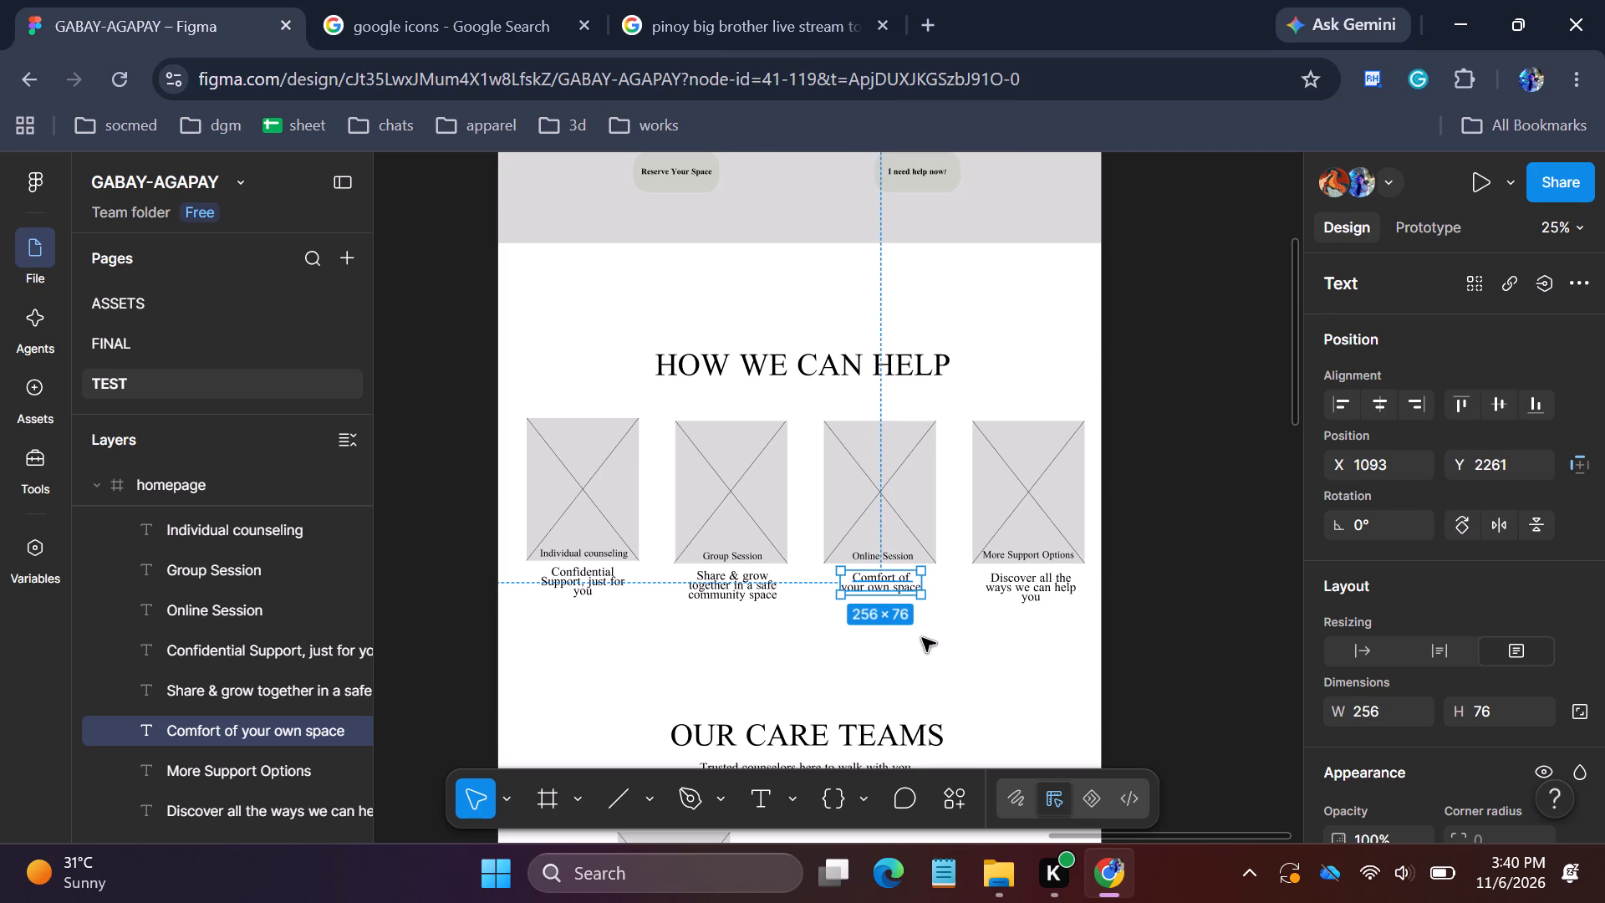